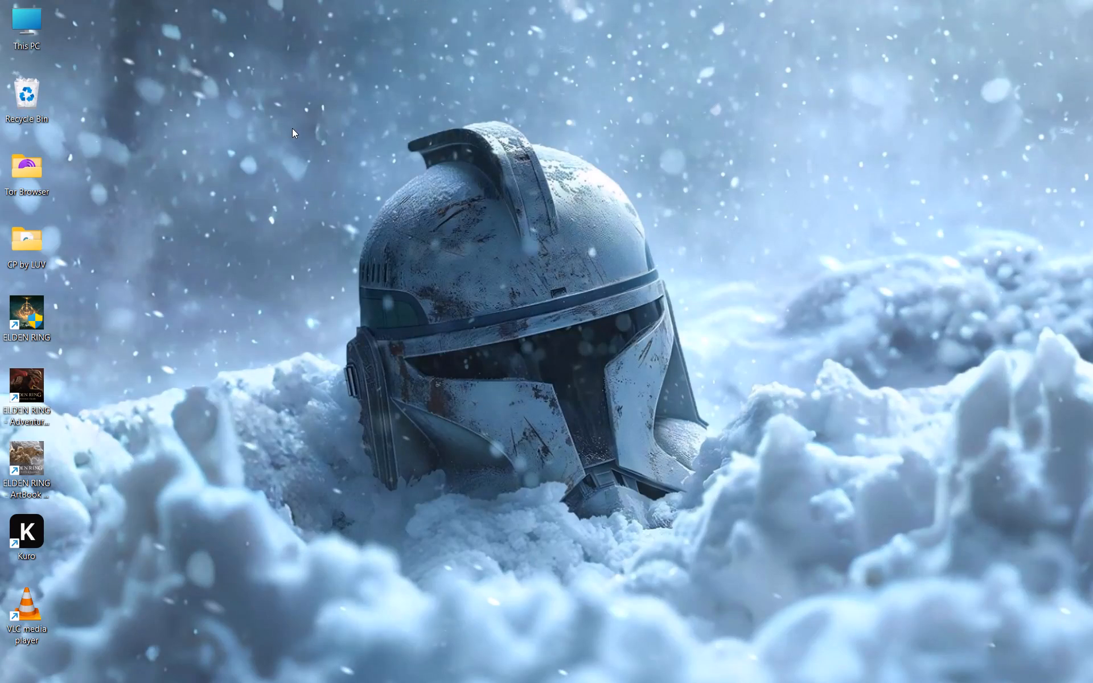
Launch Google Chrome.
left_click_drag(303, 100, 704, 549)
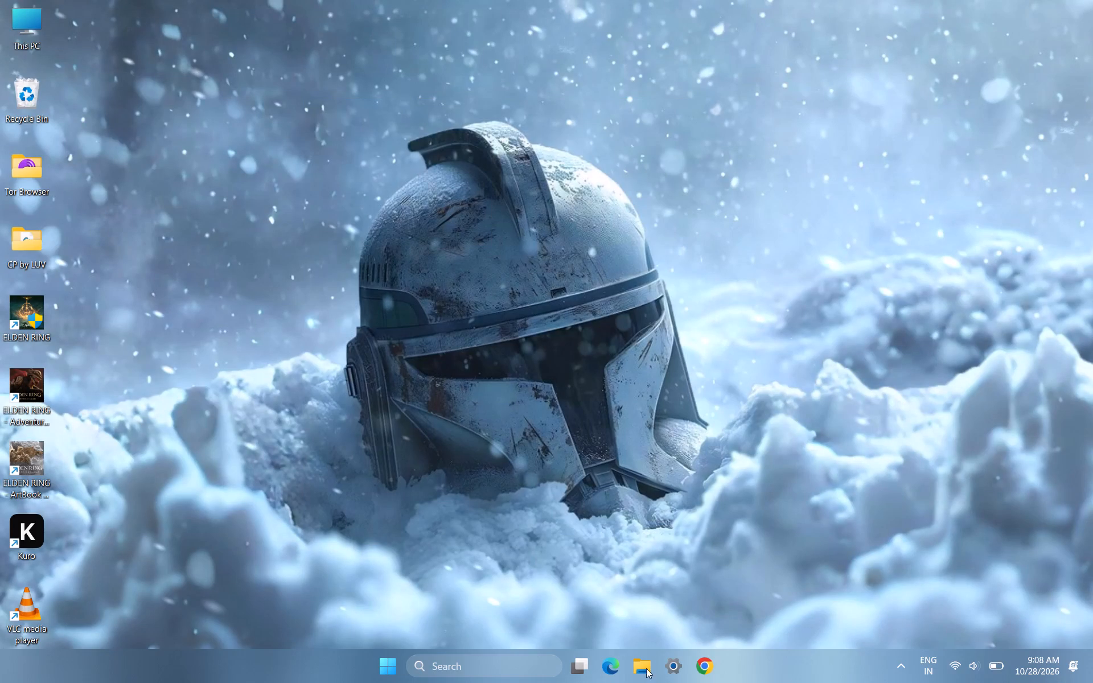
left_click(709, 667)
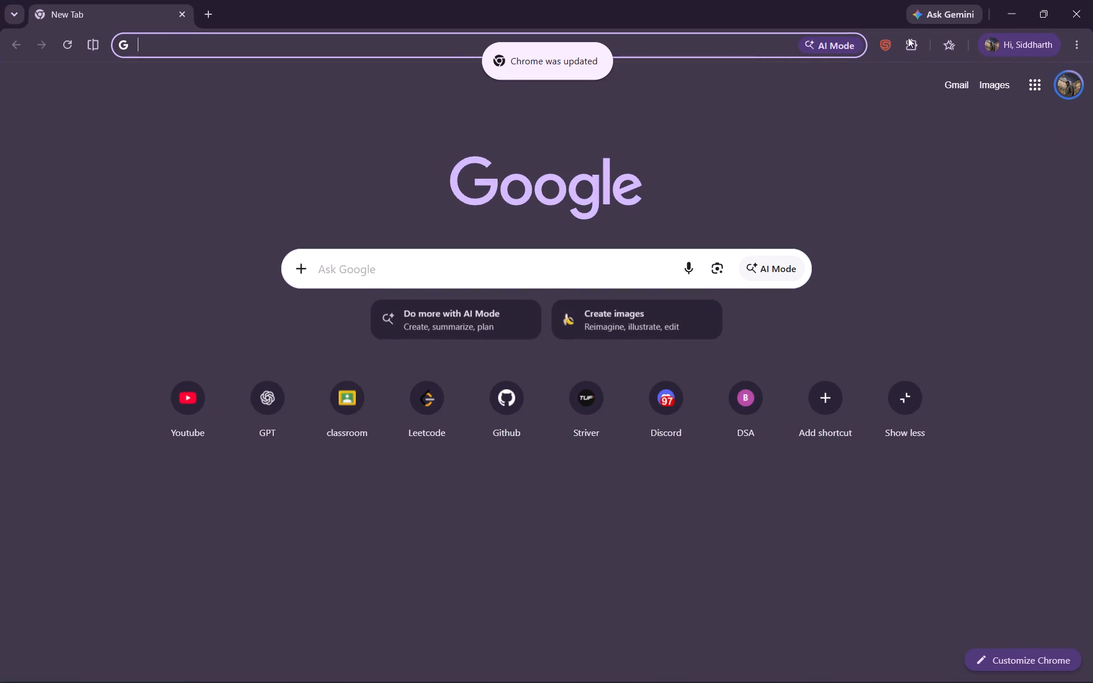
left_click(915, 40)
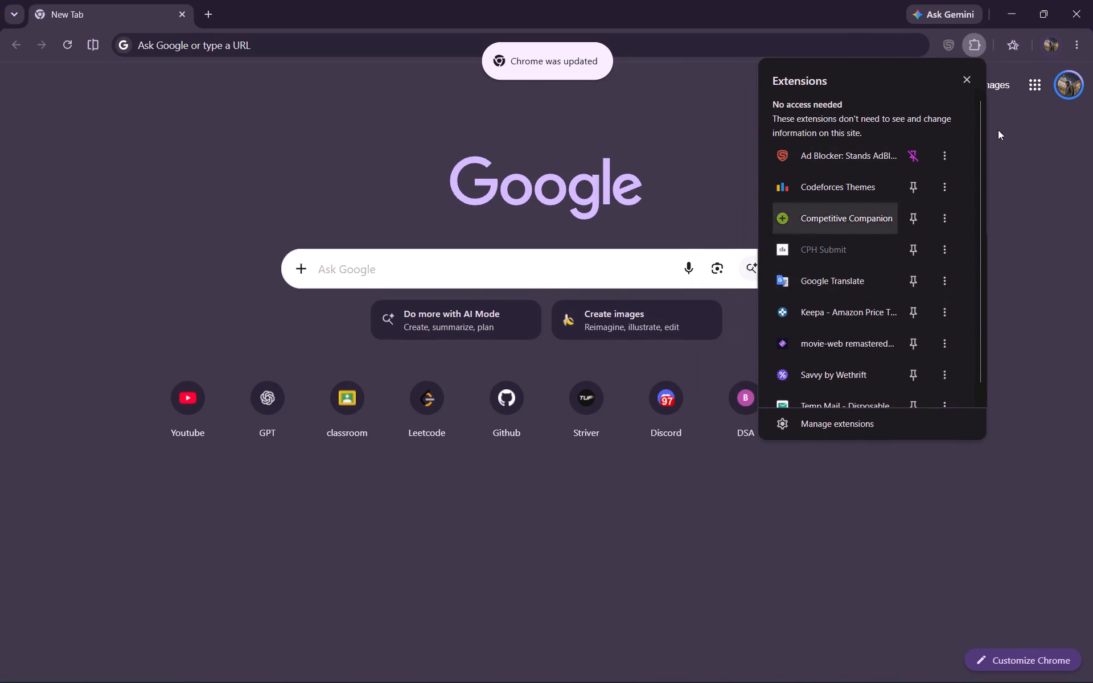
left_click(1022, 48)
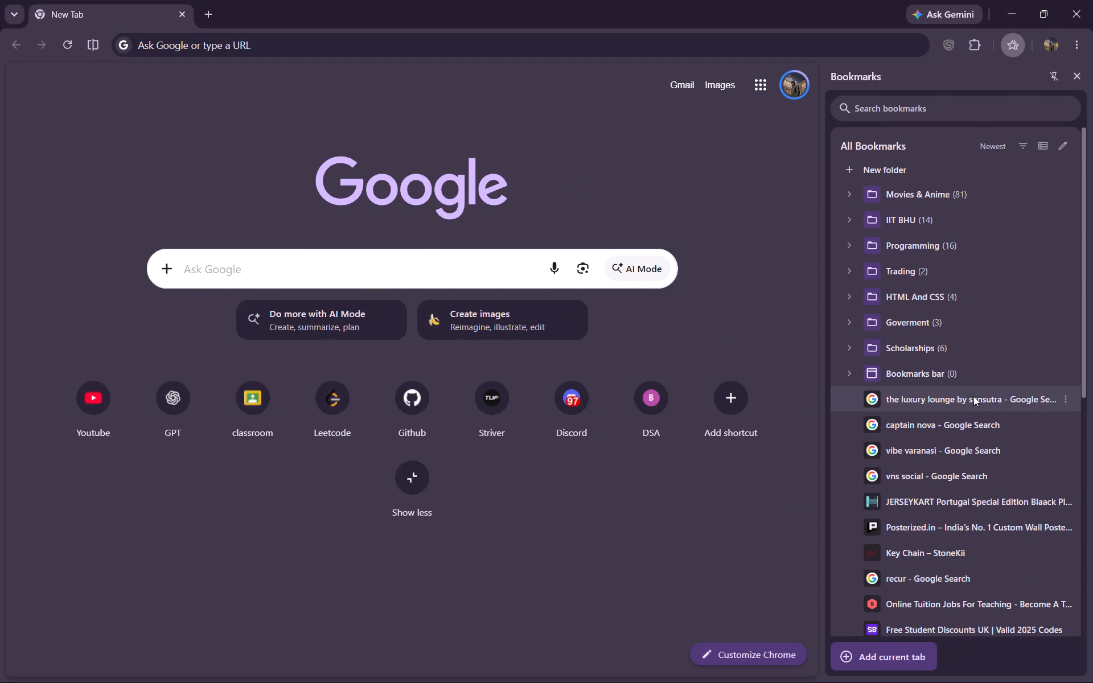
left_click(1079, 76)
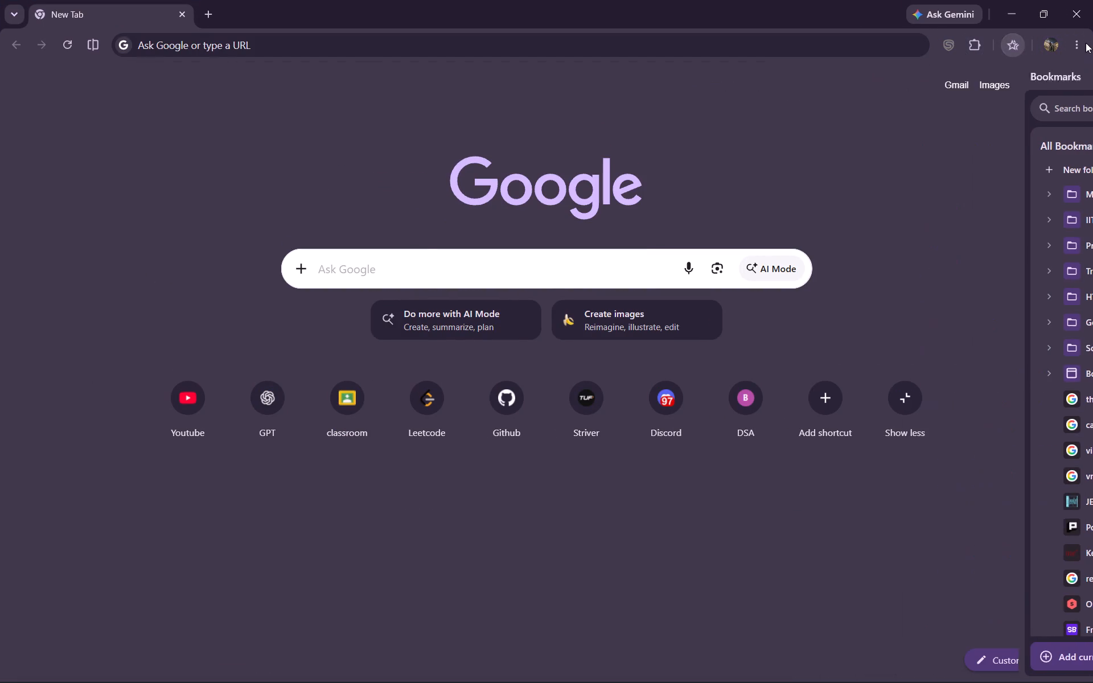
Open the saved tab group "explo" with all its tabs.
left_click(1086, 36)
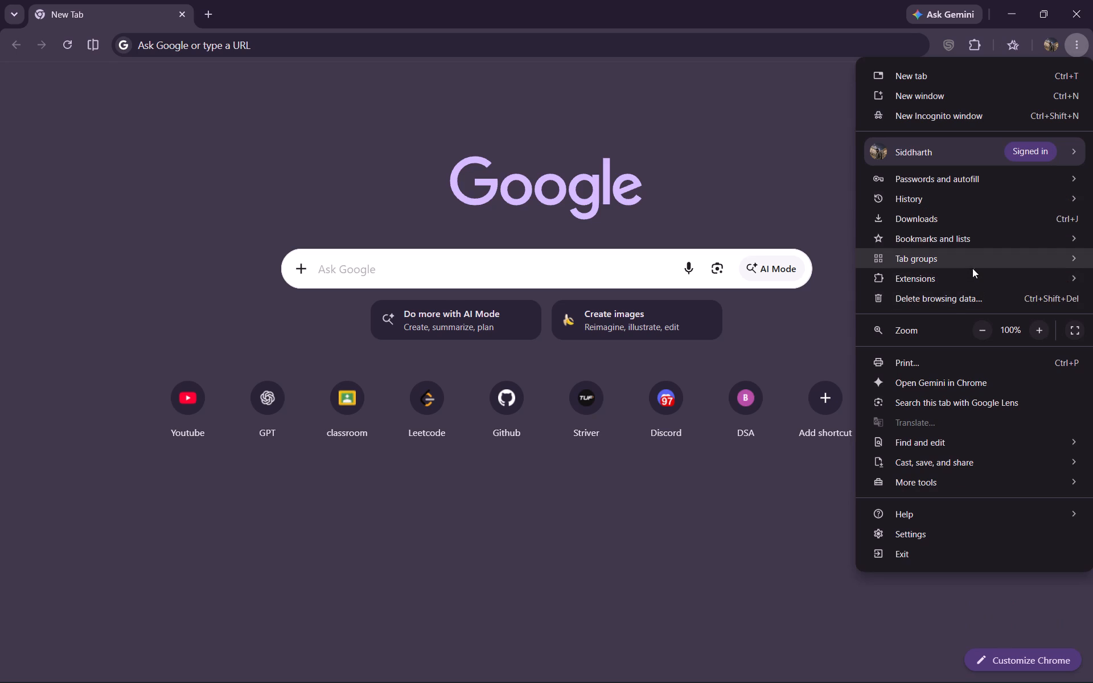
left_click(974, 264)
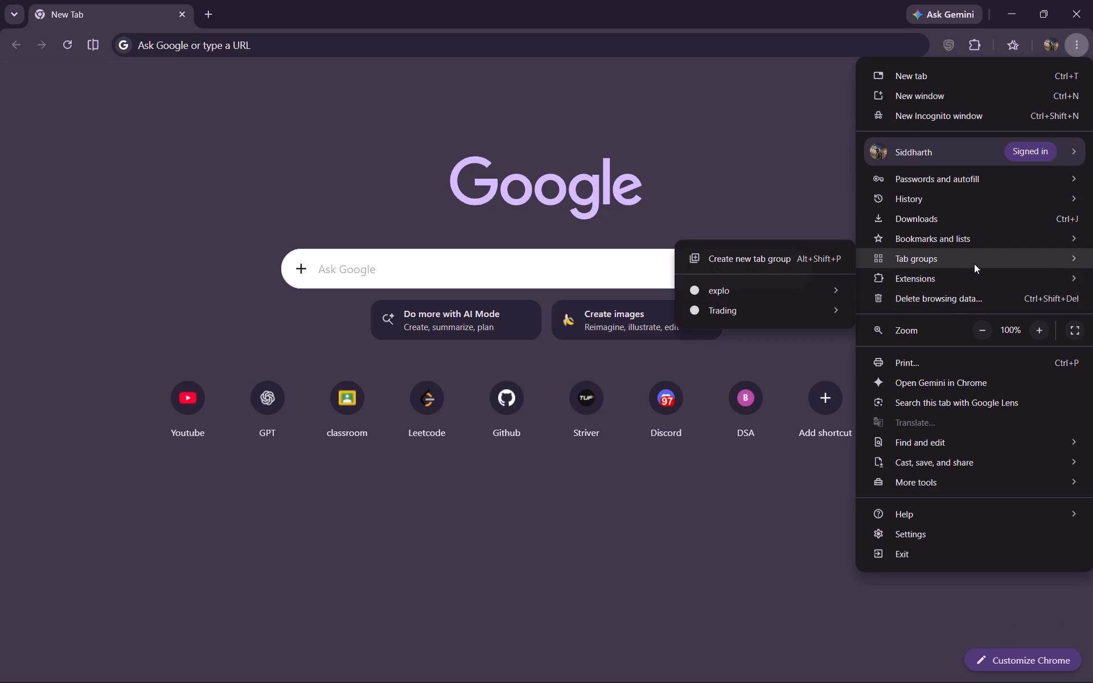
left_click(974, 264)
left_click(1026, 258)
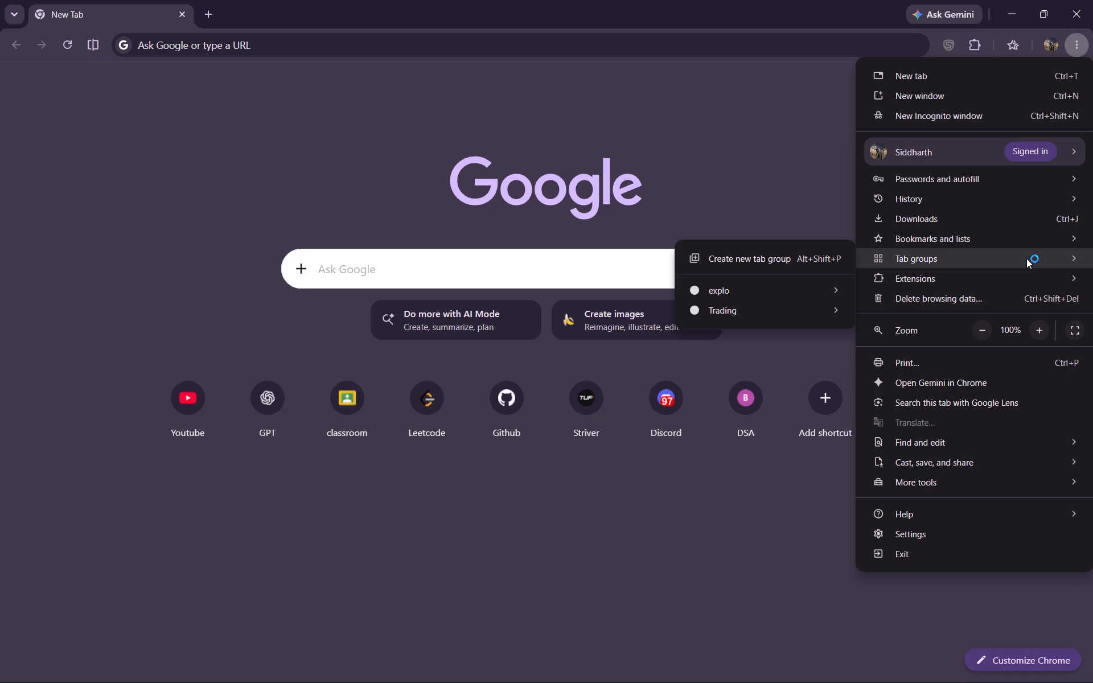
left_click(1030, 262)
left_click(817, 294)
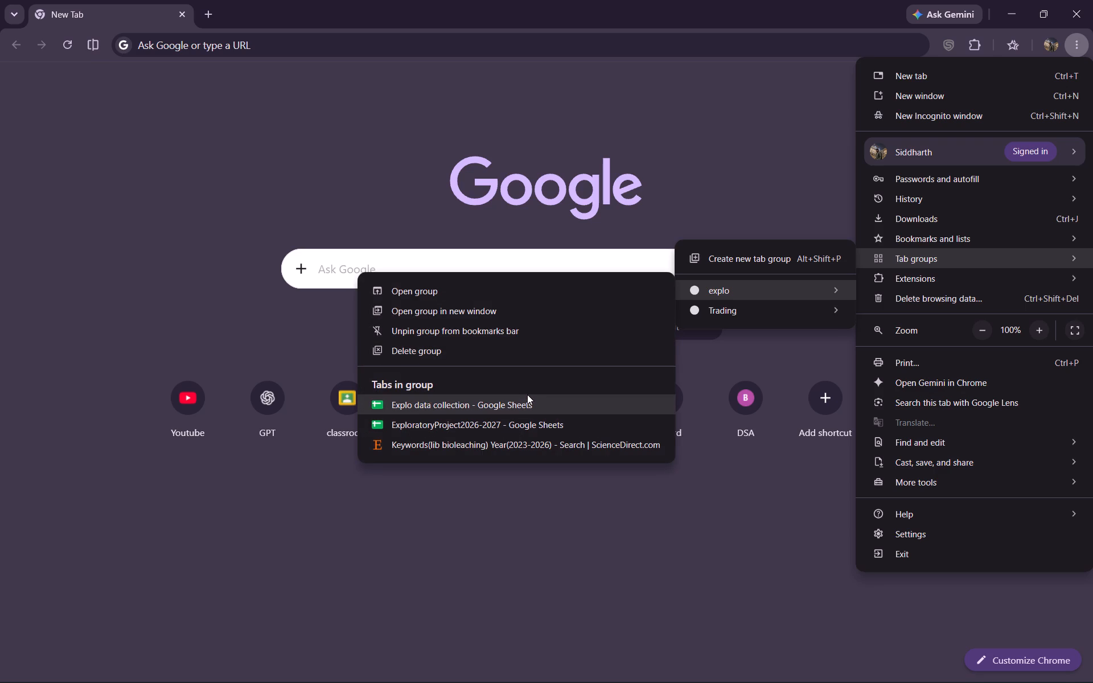
left_click(457, 298)
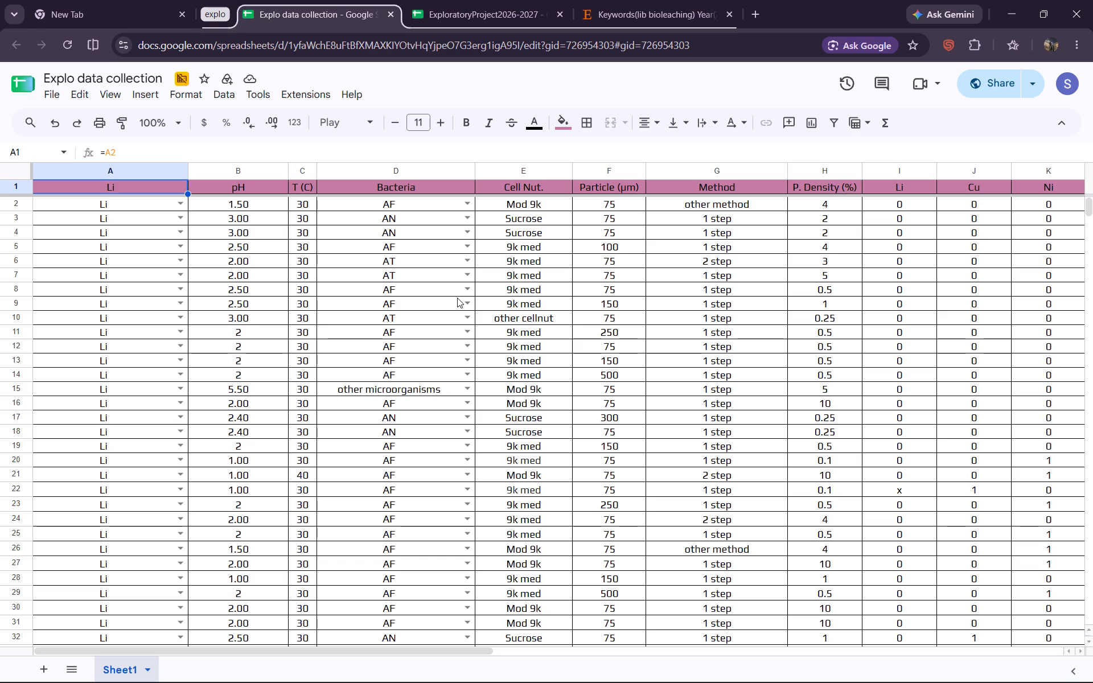
Examine the Explo data collection rows down to the empty stretch between rows 338 and 401.
scroll(419, 511, "down", 10)
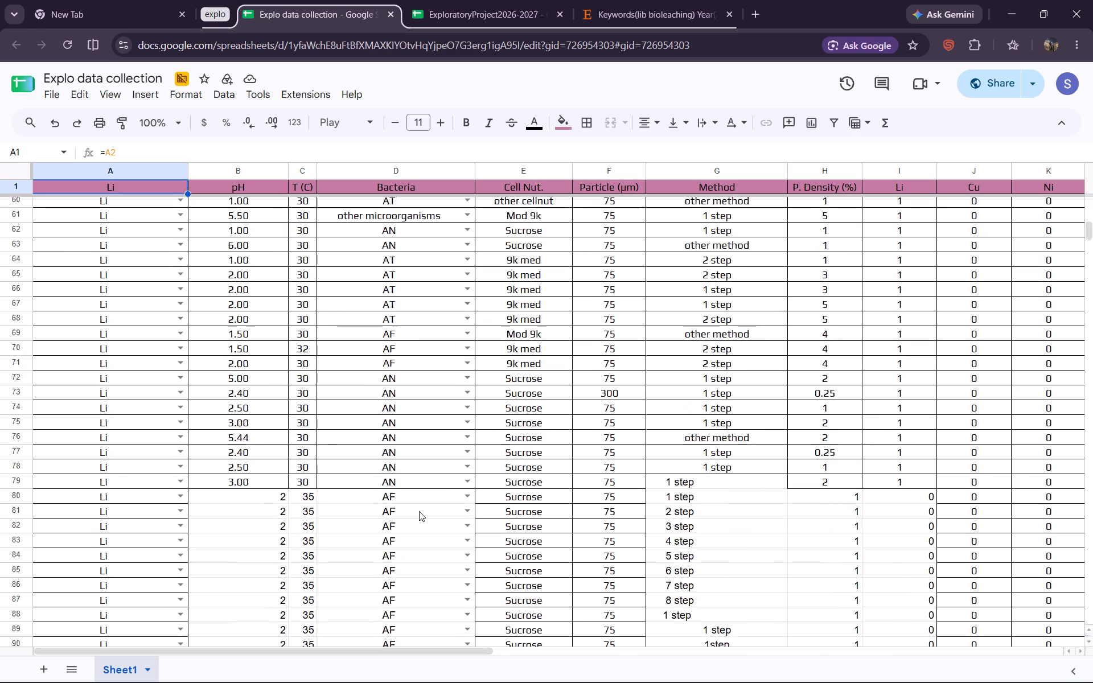
scroll(419, 511, "down", 11)
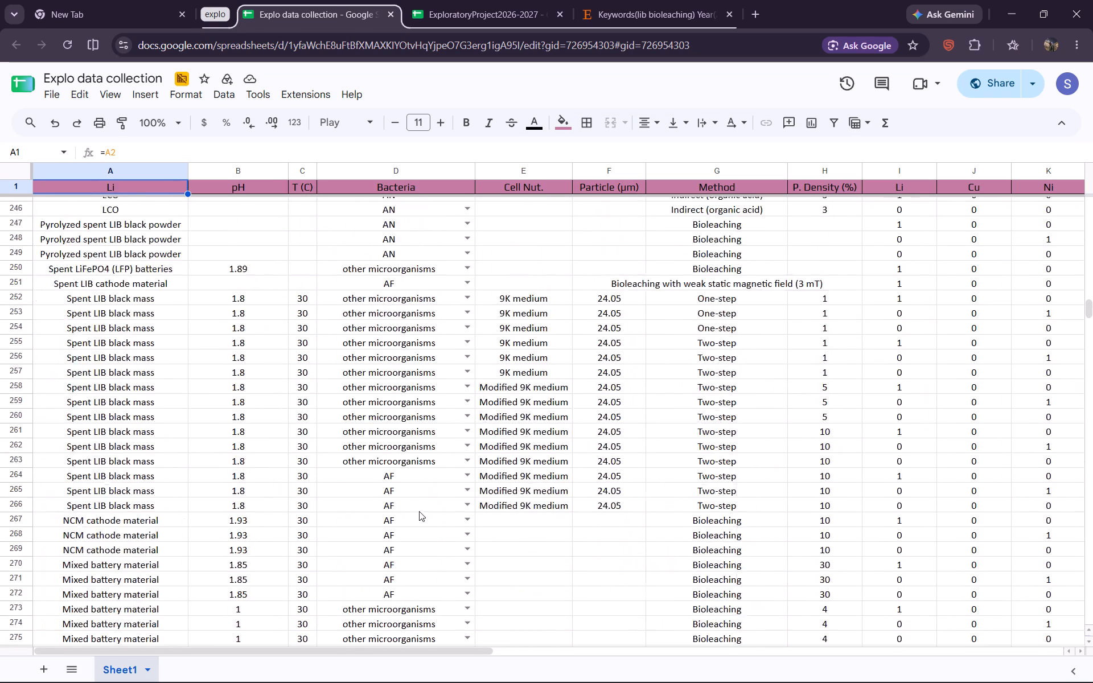
scroll(419, 511, "down", 13)
scroll(419, 511, "up", 1)
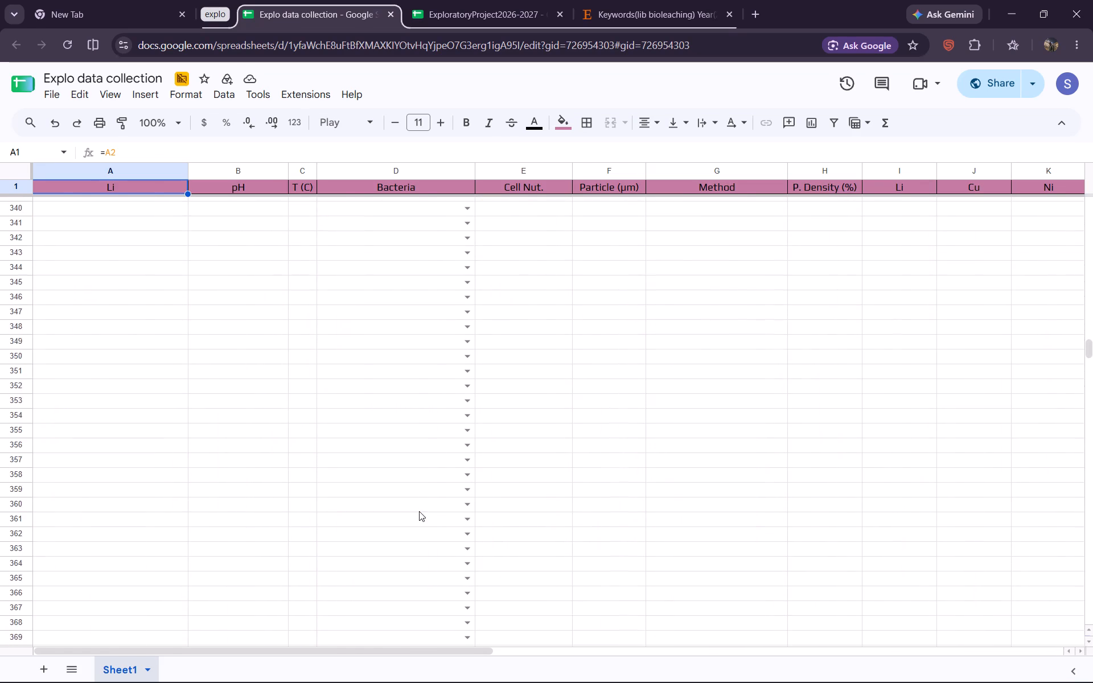
scroll(419, 511, "up", 1)
scroll(419, 511, "down", 1)
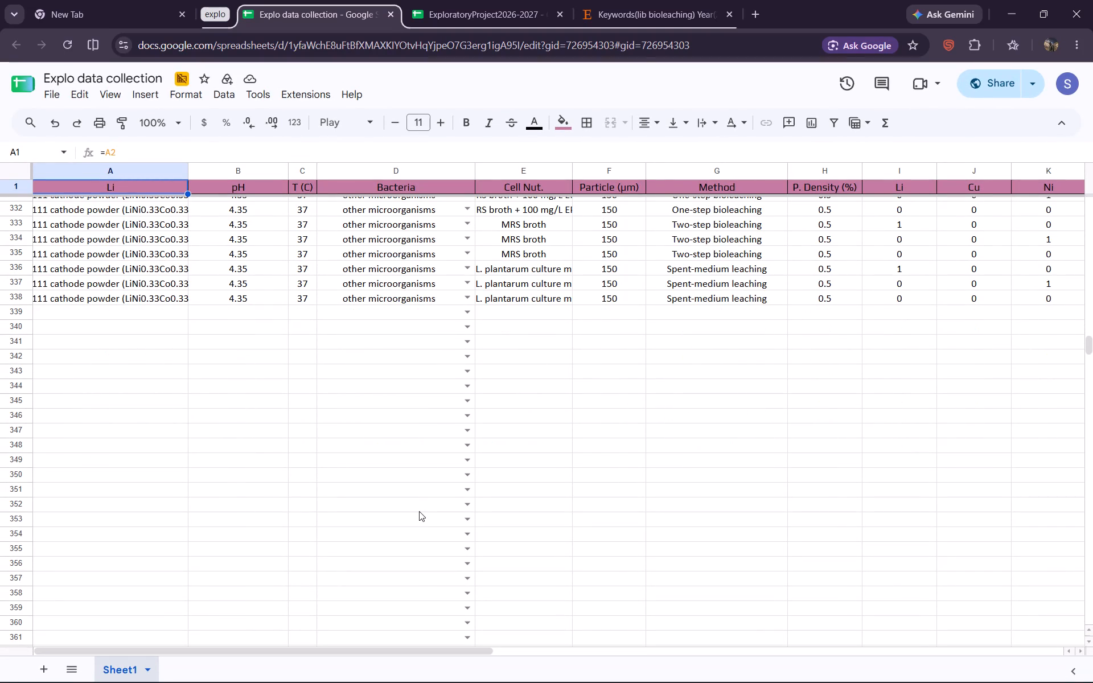
scroll(419, 511, "down", 3)
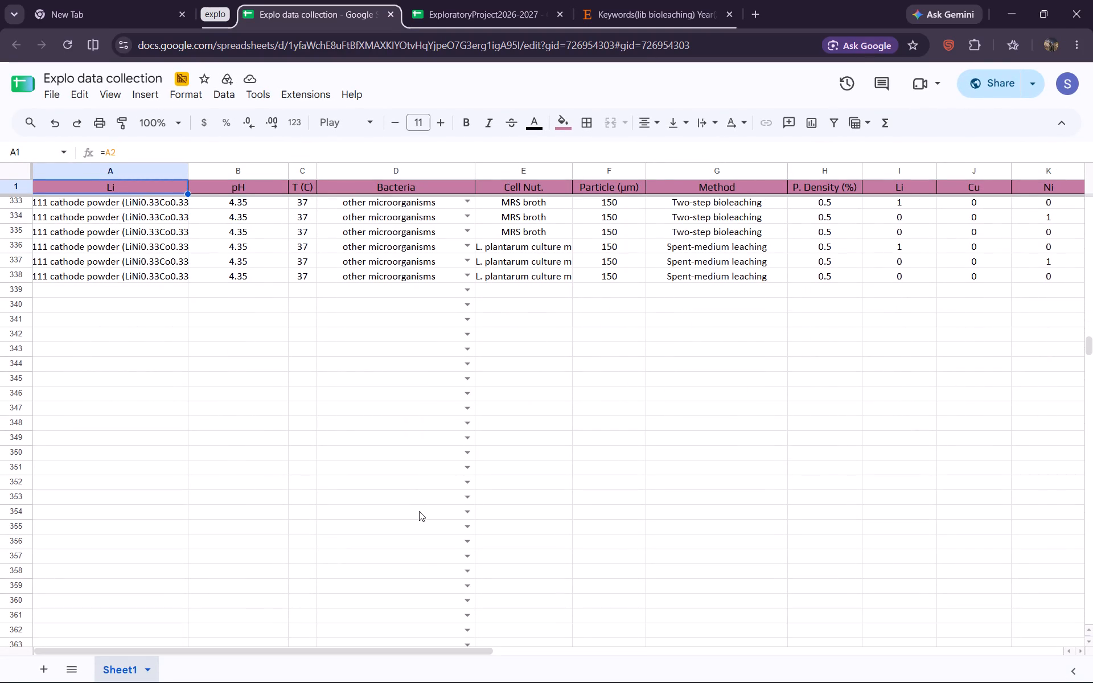
scroll(419, 511, "down", 7)
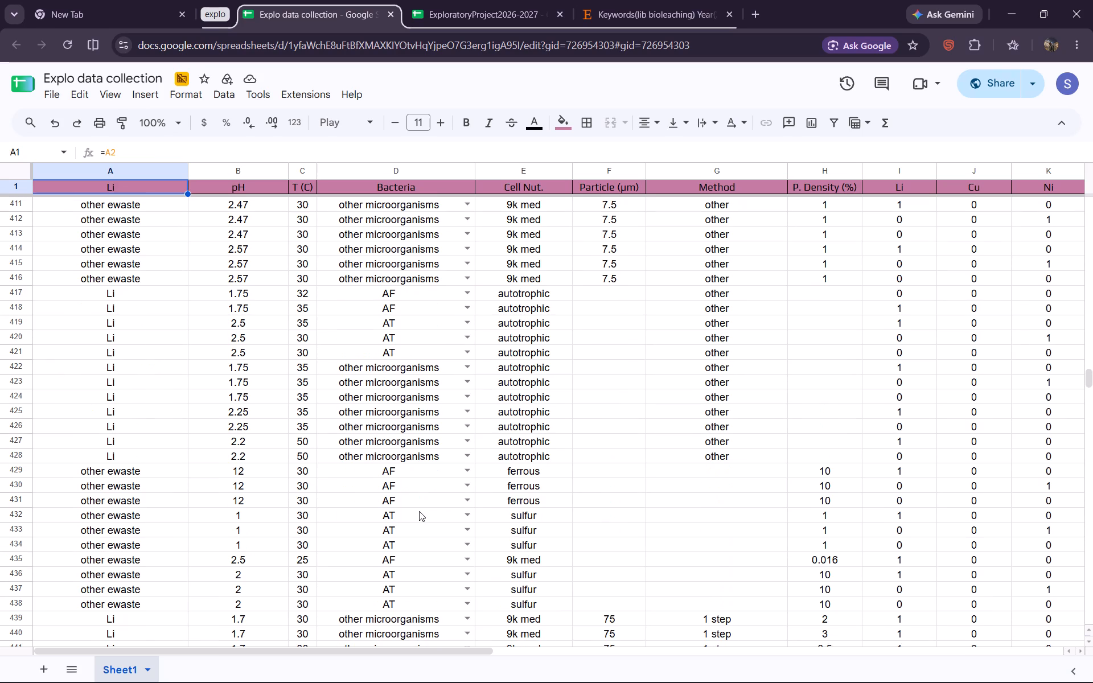
scroll(419, 511, "up", 6)
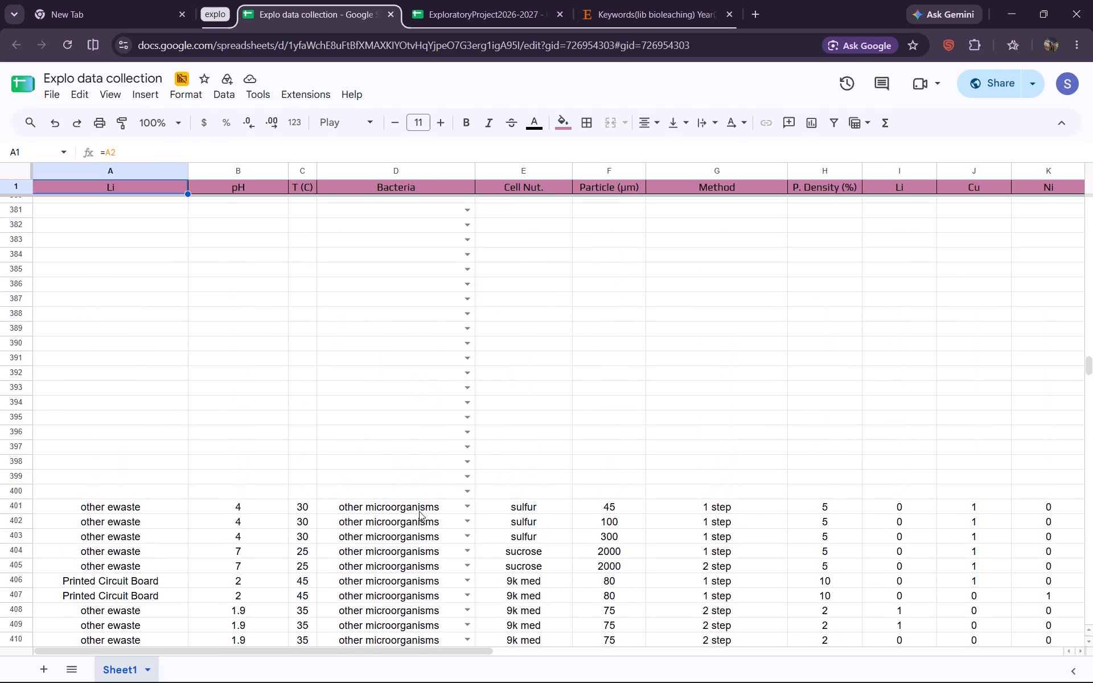
scroll(419, 511, "up", 4)
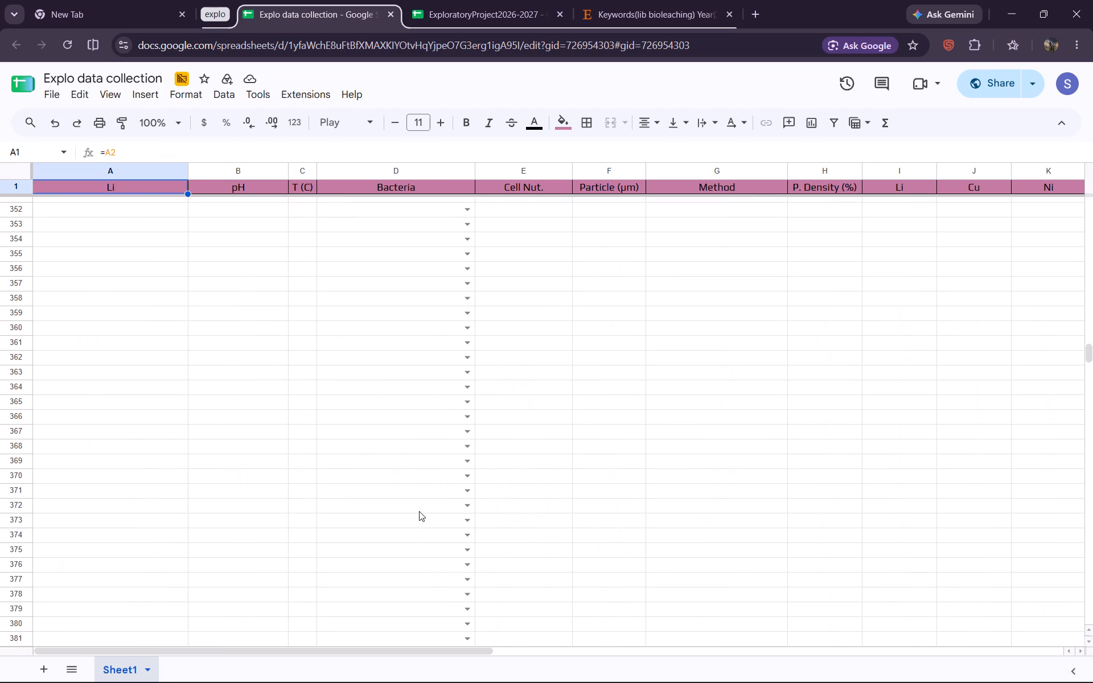
scroll(419, 511, "up", 2)
Examine the entries from row 401 down to the last LIB black mass rows at row 578.
scroll(419, 511, "down", 10)
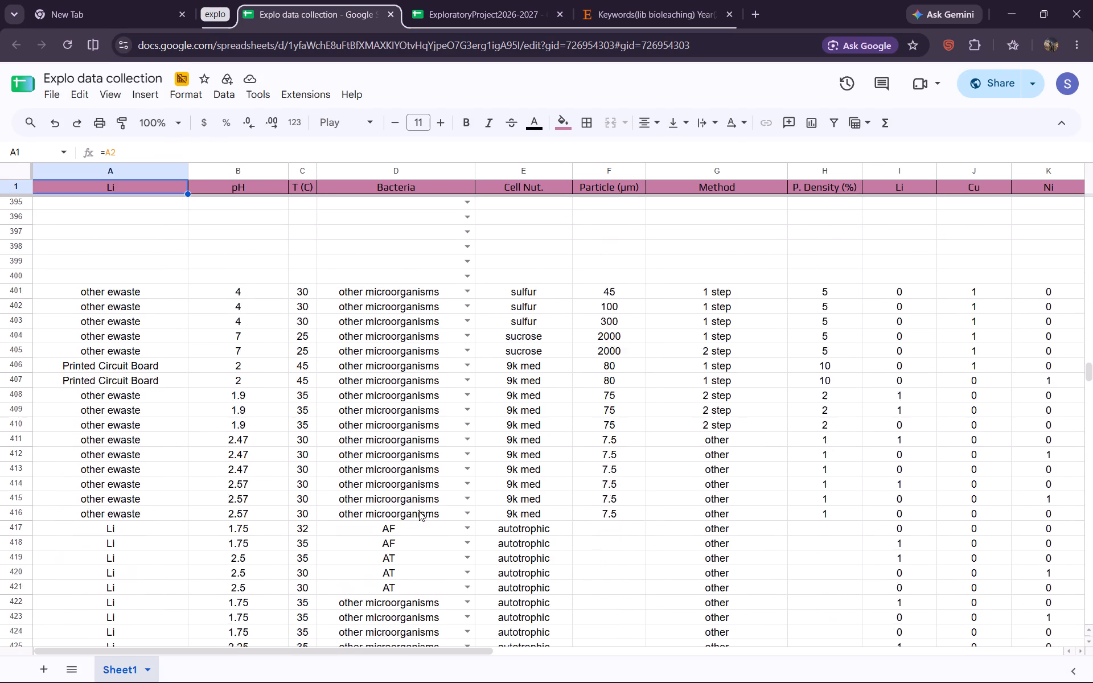
scroll(419, 511, "down", 16)
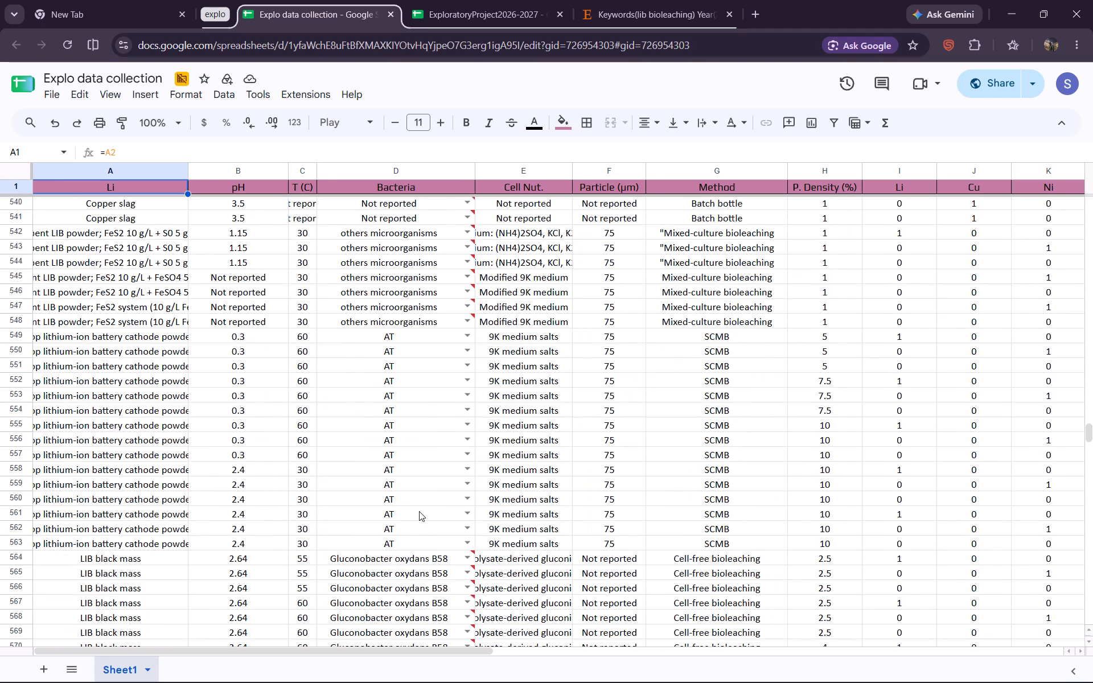
scroll(419, 511, "down", 4)
scroll(419, 511, "up", 3)
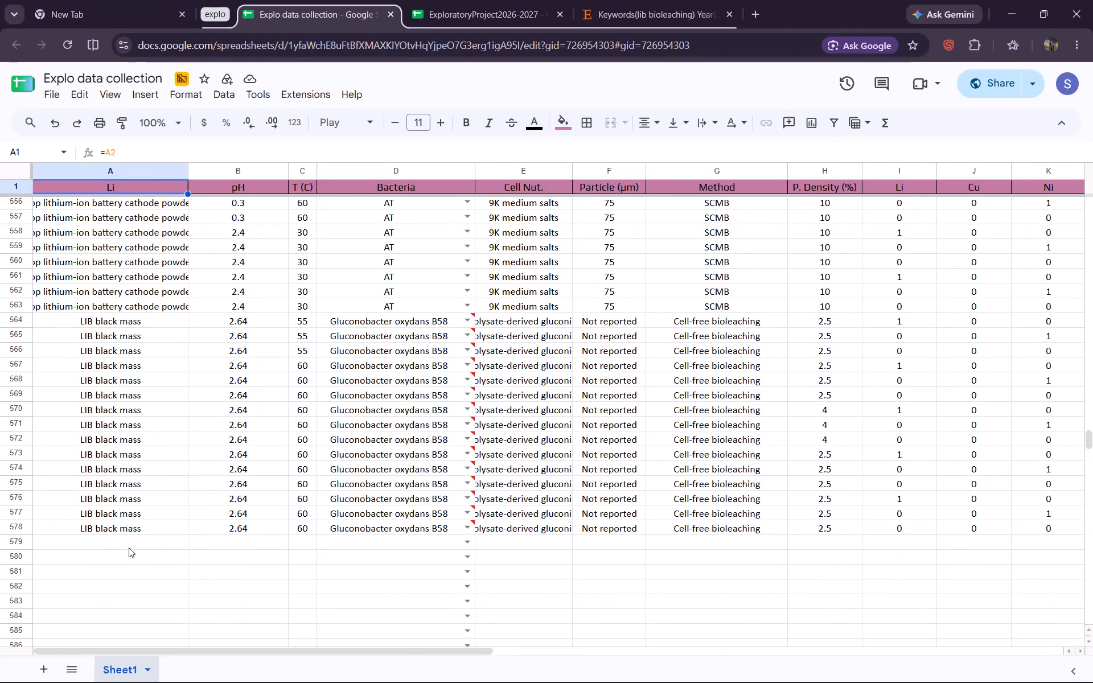
left_click(22, 532)
left_click(154, 320)
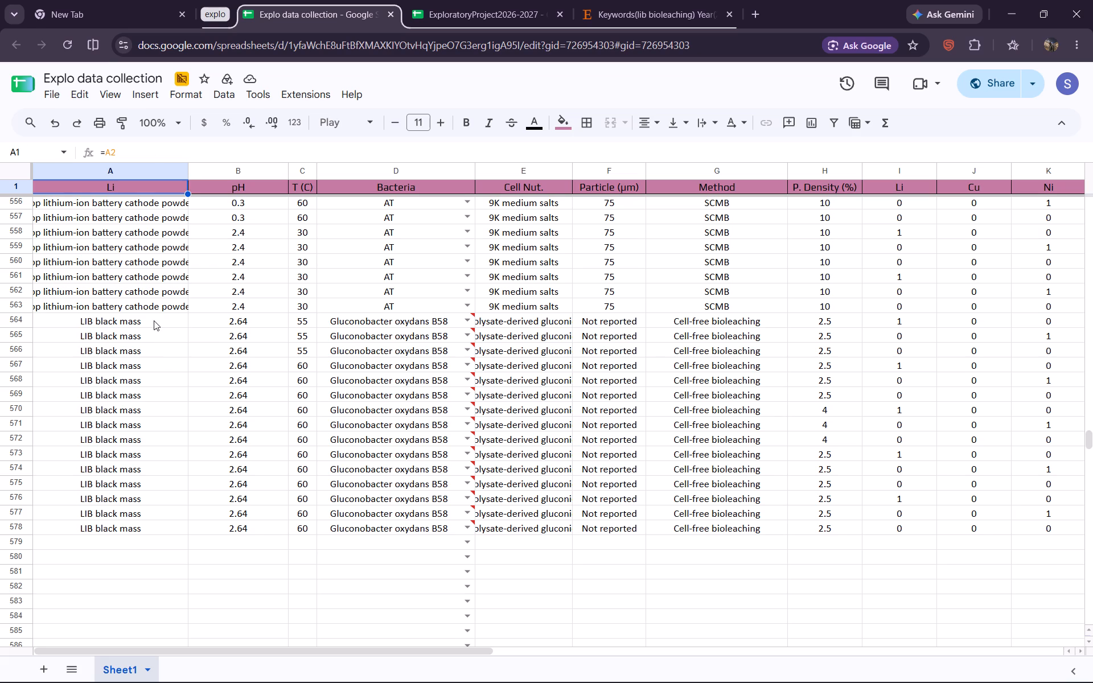
scroll(154, 320, "up", 6)
scroll(154, 320, "down", 1)
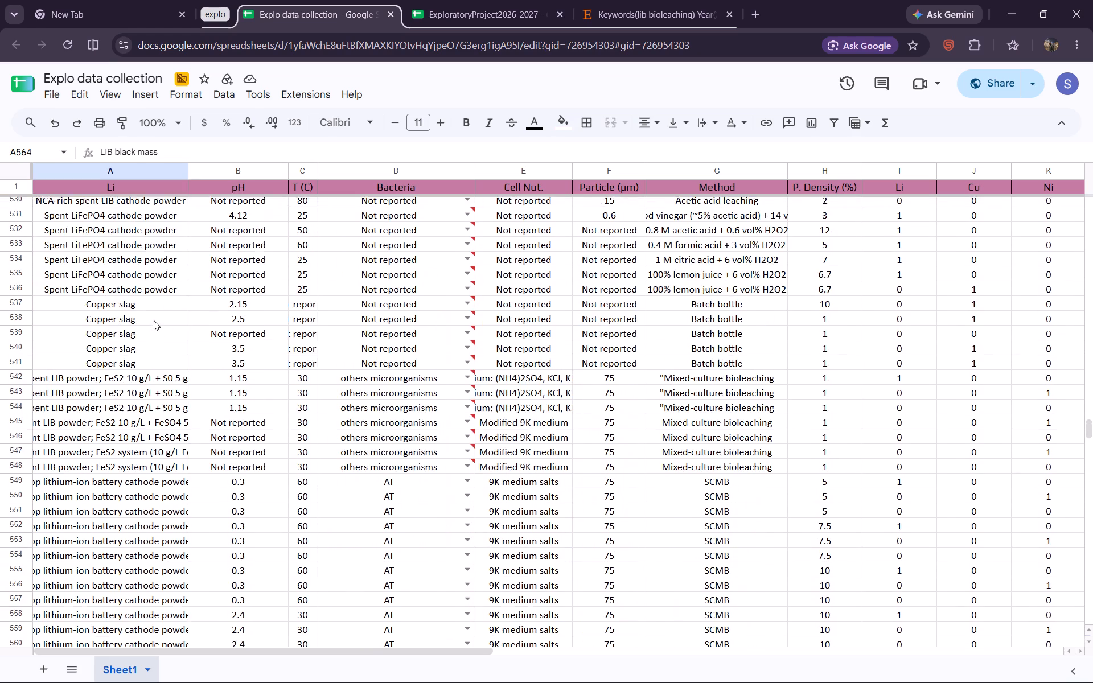
scroll(154, 320, "down", 4)
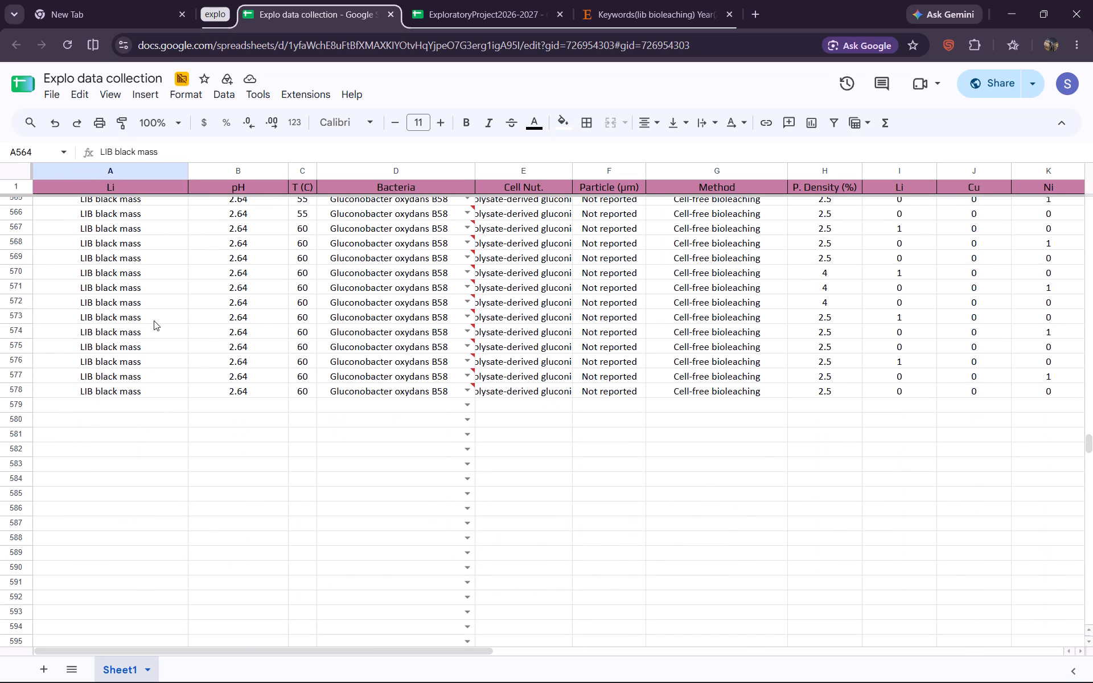
Cut the block of entries A516:N578, from the first NCA-rich cathode powder row to the last LIB black mass row.
scroll(154, 320, "up", 5)
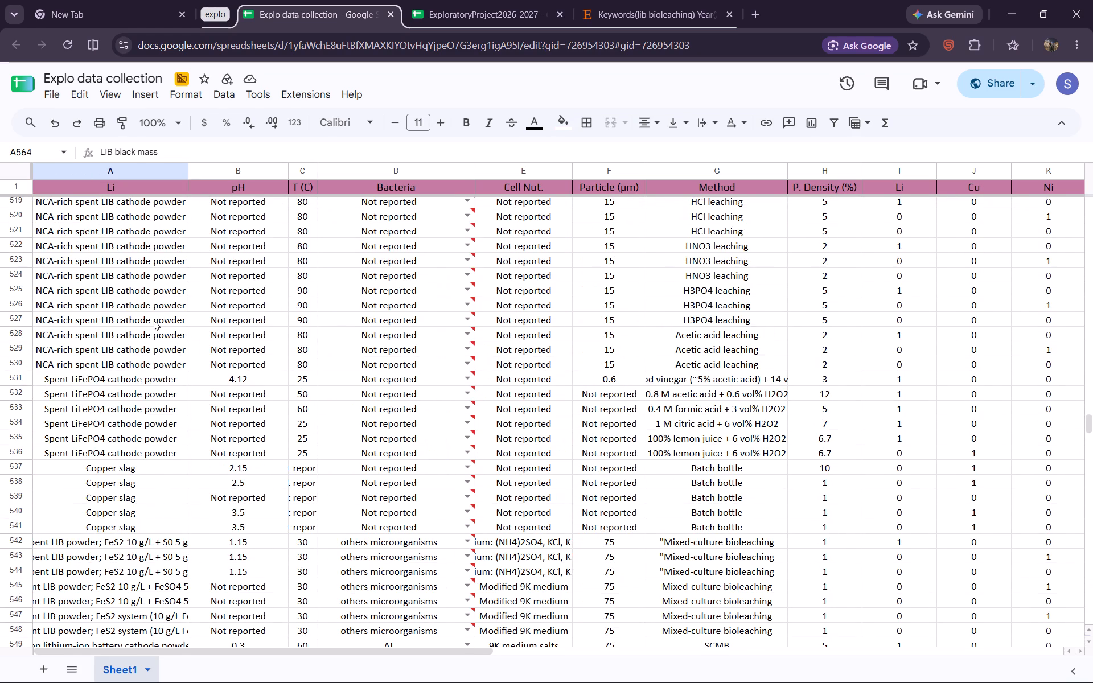
scroll(154, 320, "up", 1)
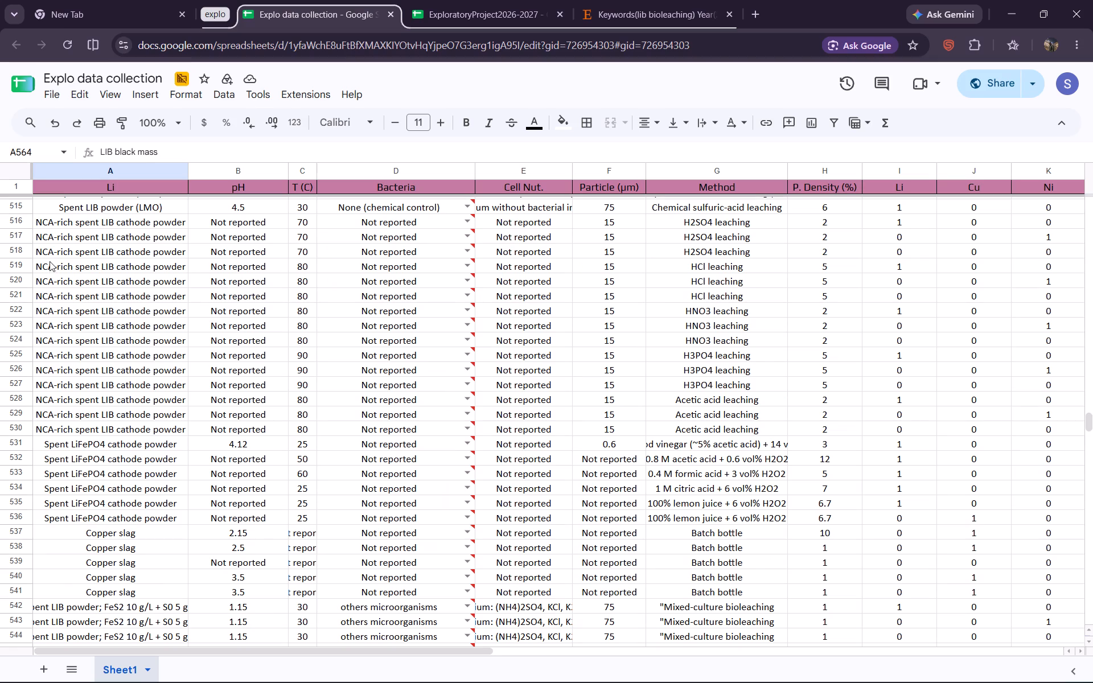
left_click(48, 264)
scroll(106, 246, "up", 1)
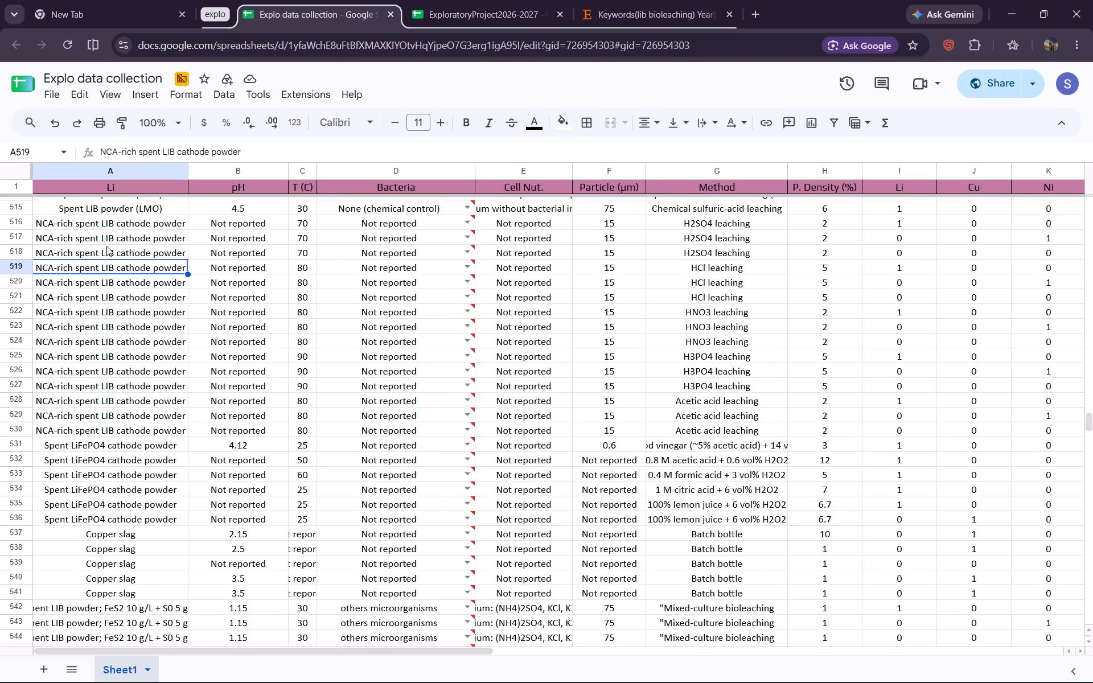
scroll(106, 246, "up", 1)
left_click(124, 287)
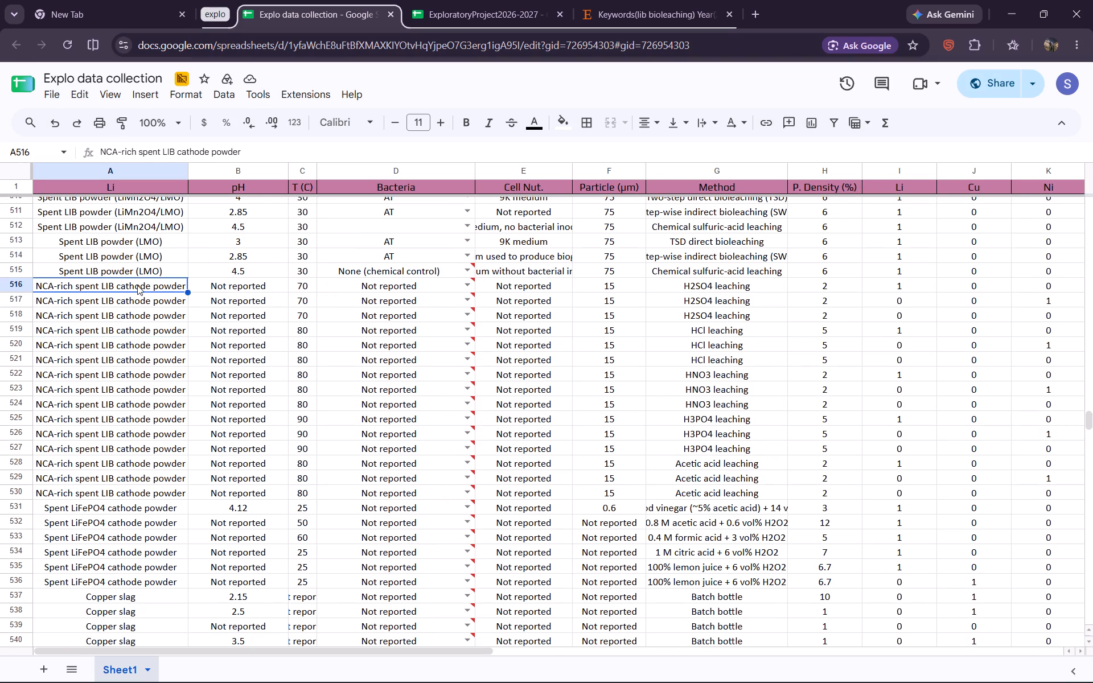
left_click_drag(174, 287, 570, 576)
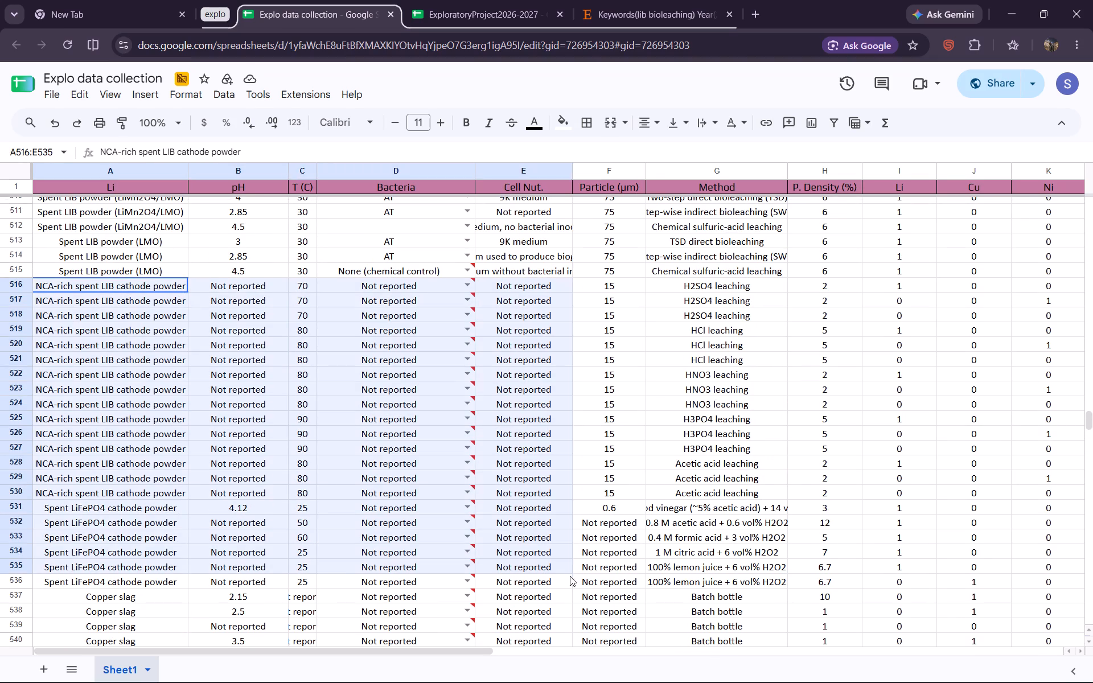
left_click_drag(570, 576, 897, 670)
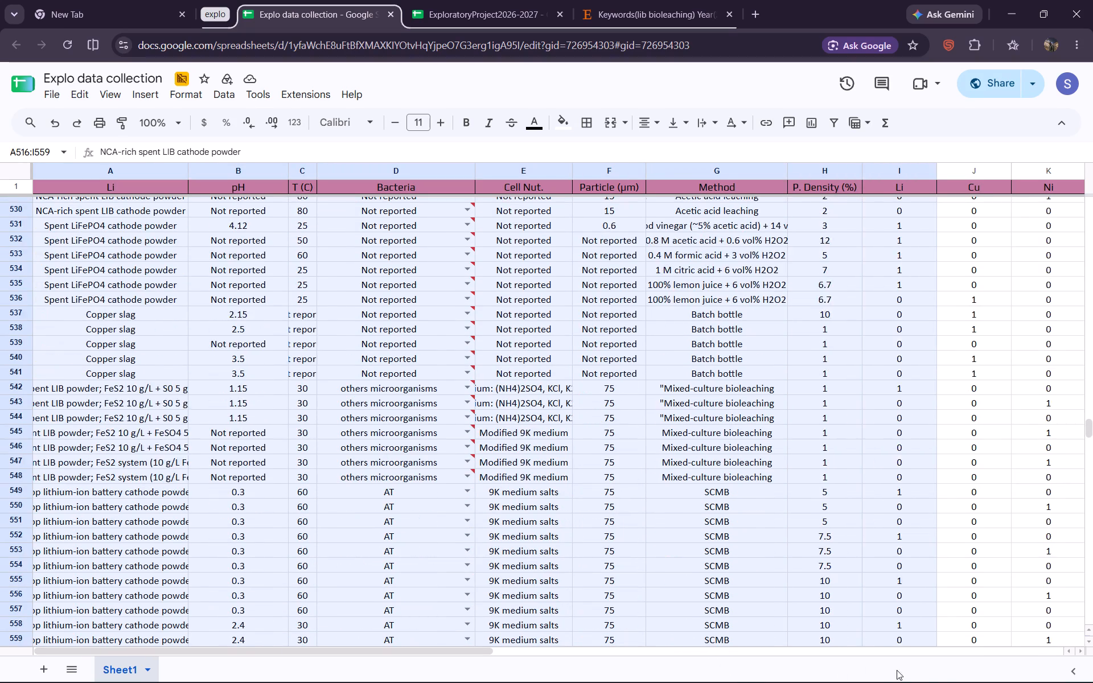
left_click_drag(897, 670, 969, 409)
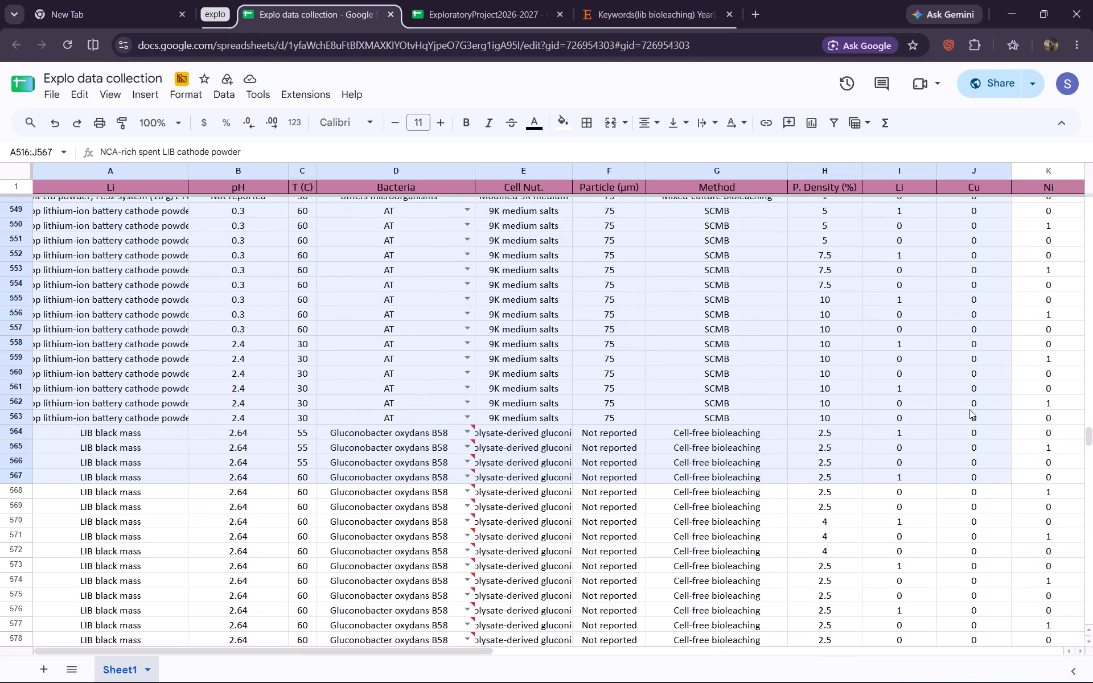
left_click_drag(969, 409, 1092, 445)
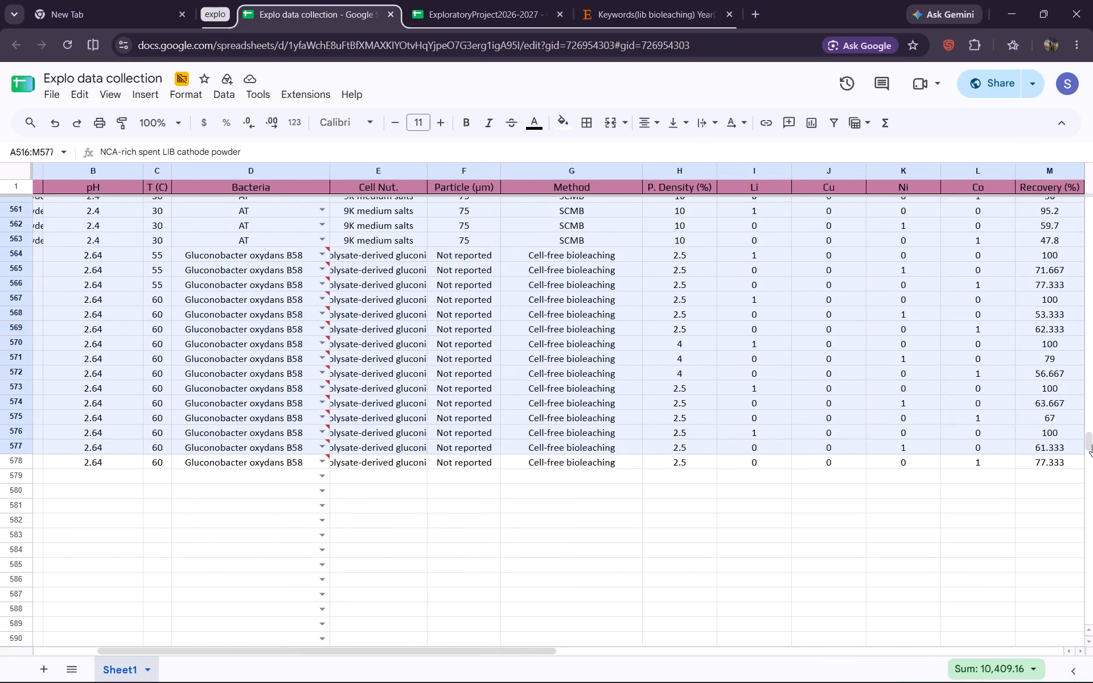
left_click_drag(1092, 445, 1004, 462)
key("ctrl+x")
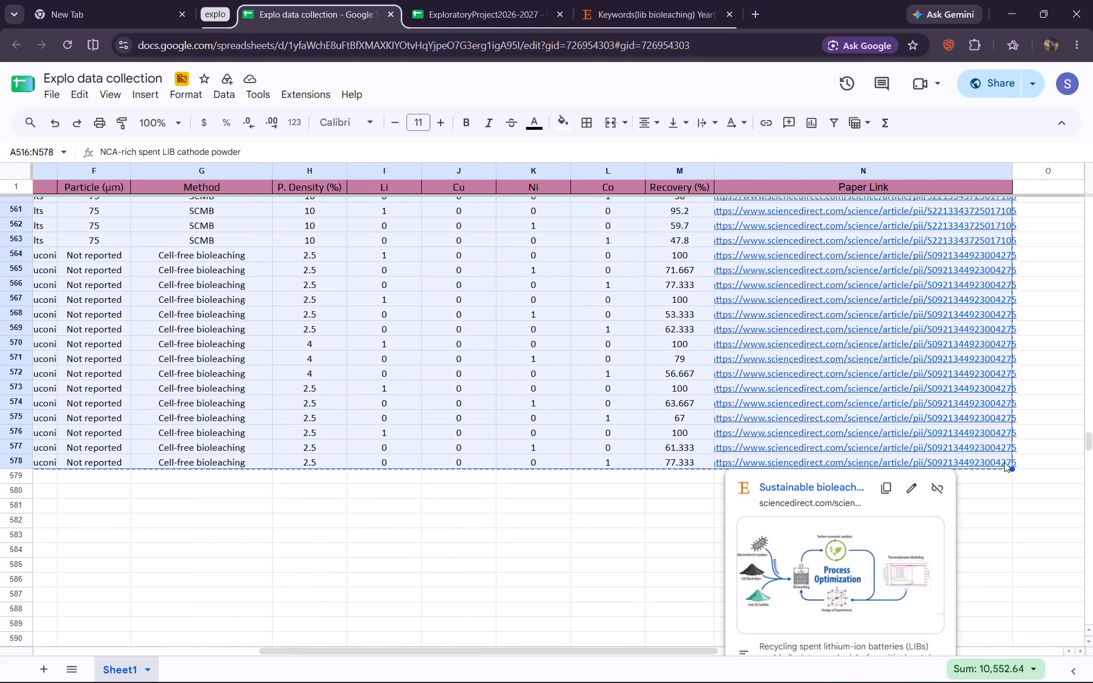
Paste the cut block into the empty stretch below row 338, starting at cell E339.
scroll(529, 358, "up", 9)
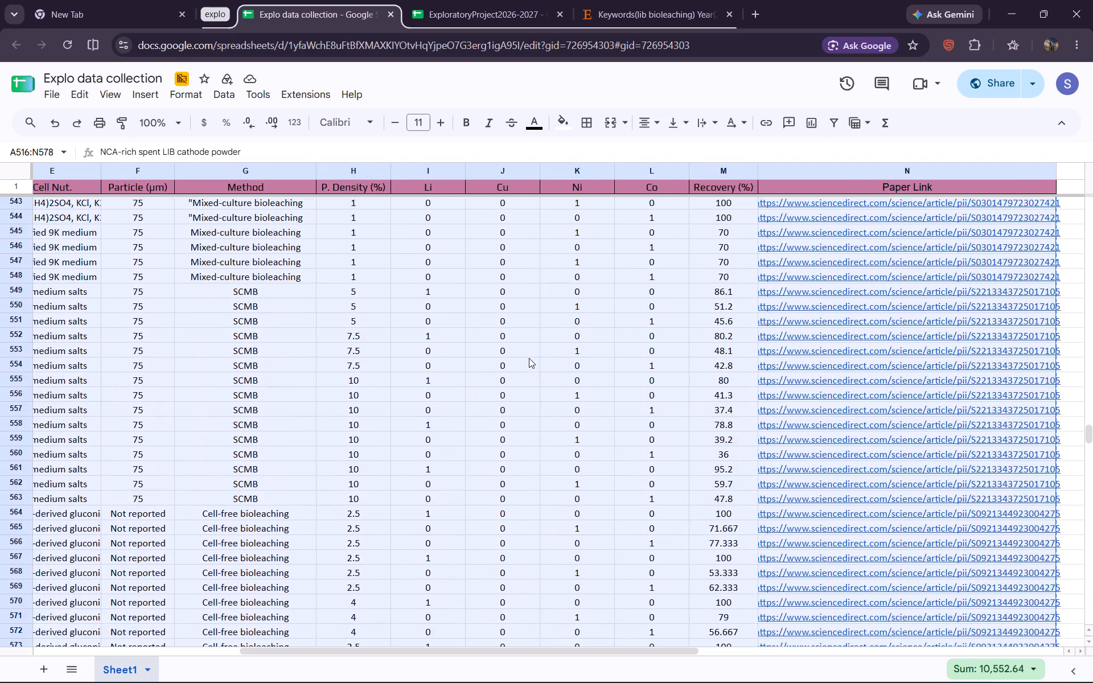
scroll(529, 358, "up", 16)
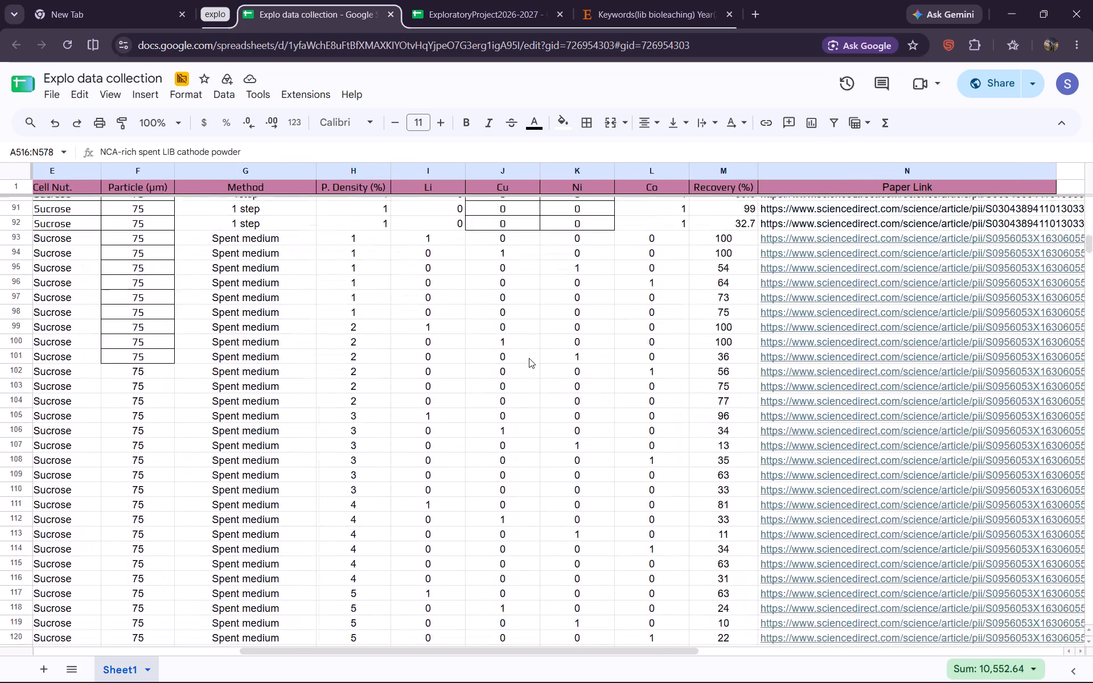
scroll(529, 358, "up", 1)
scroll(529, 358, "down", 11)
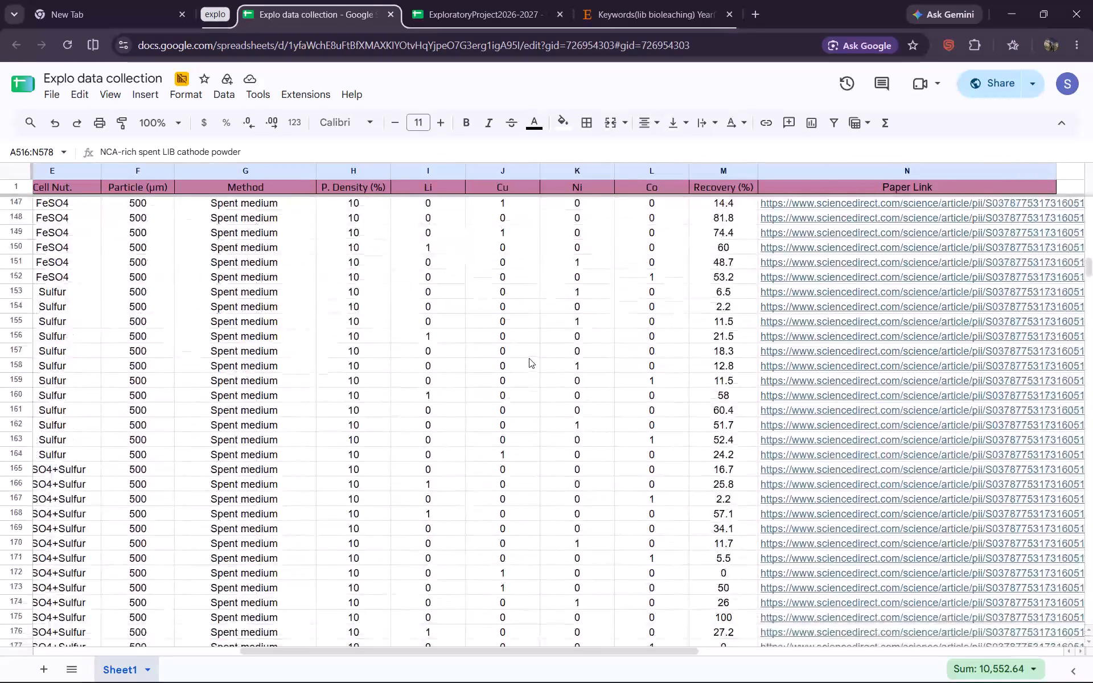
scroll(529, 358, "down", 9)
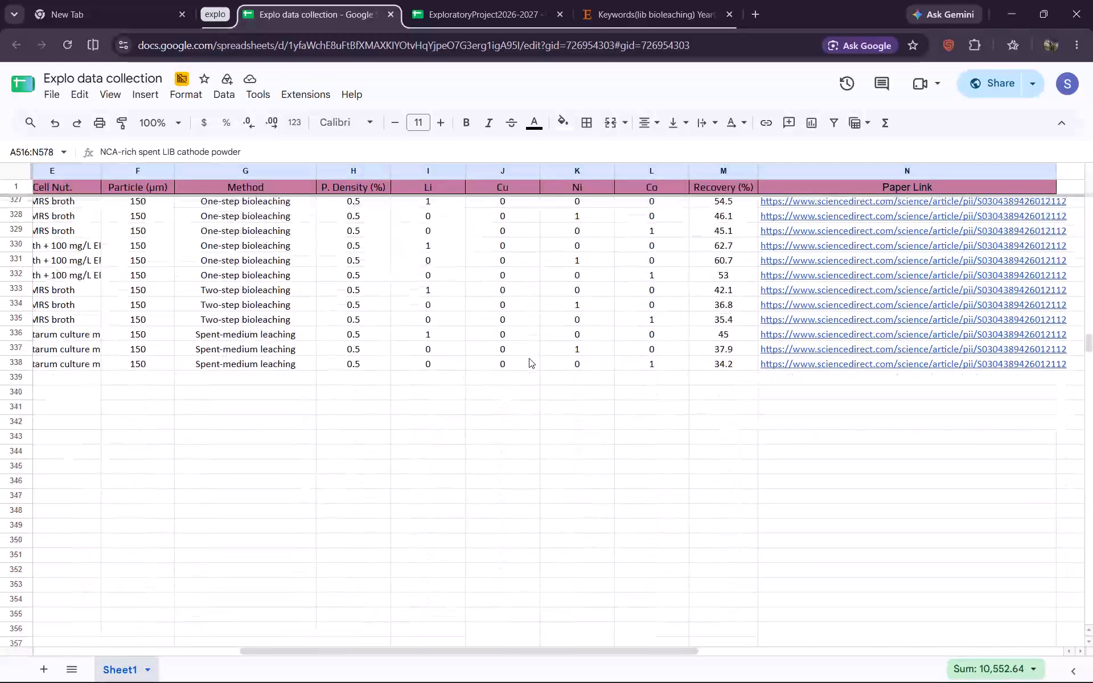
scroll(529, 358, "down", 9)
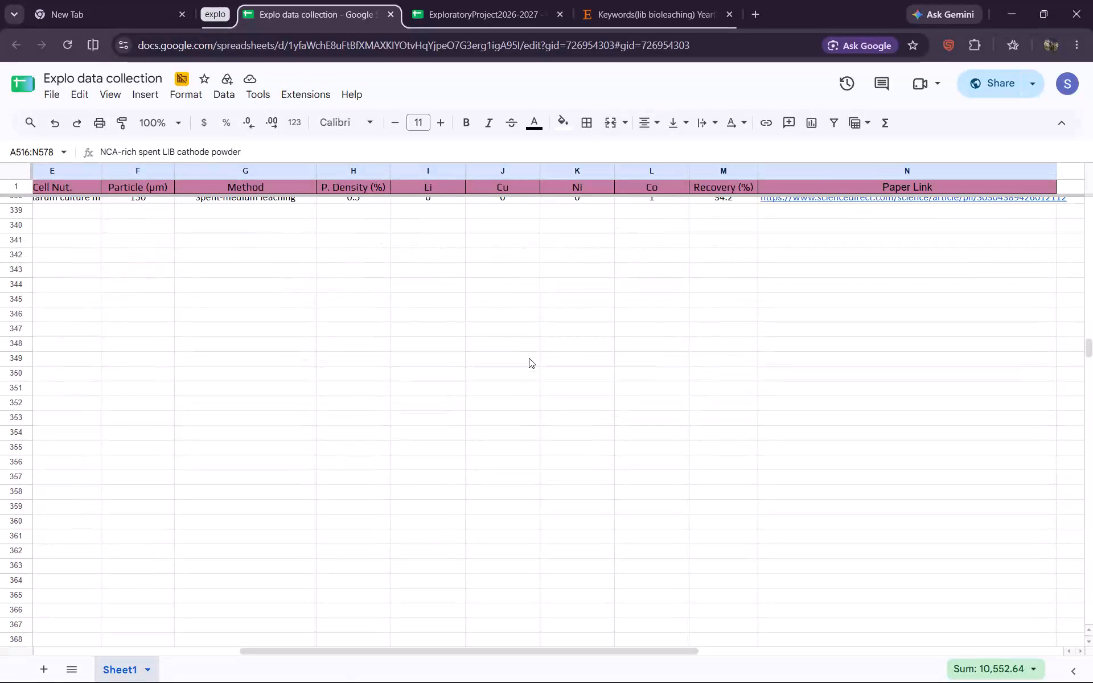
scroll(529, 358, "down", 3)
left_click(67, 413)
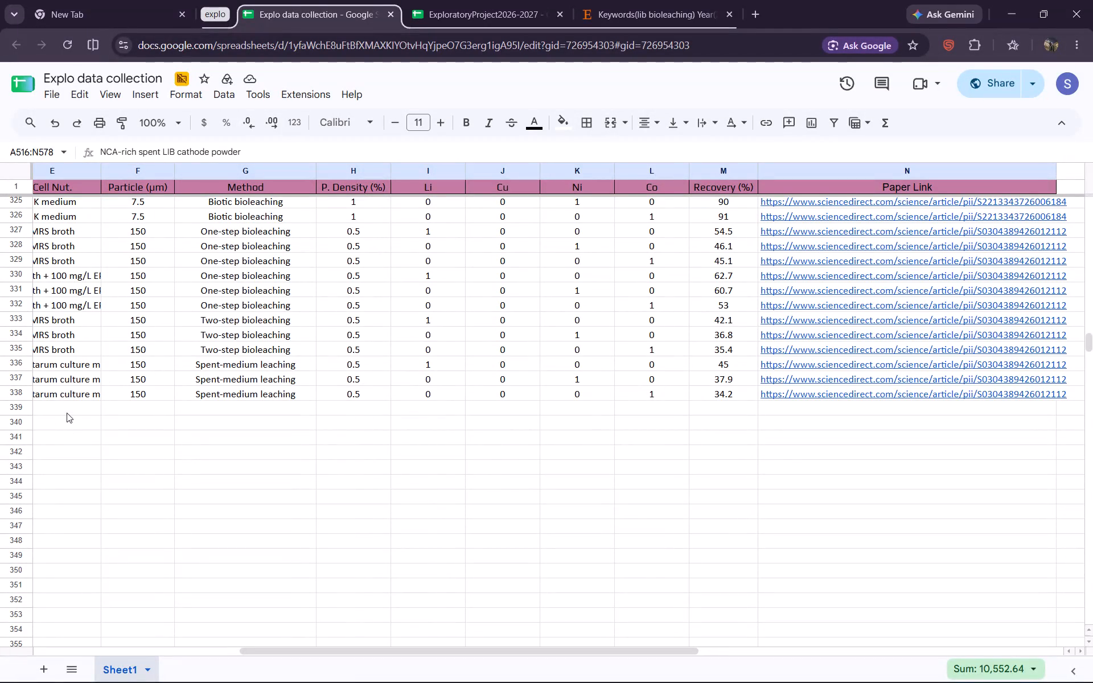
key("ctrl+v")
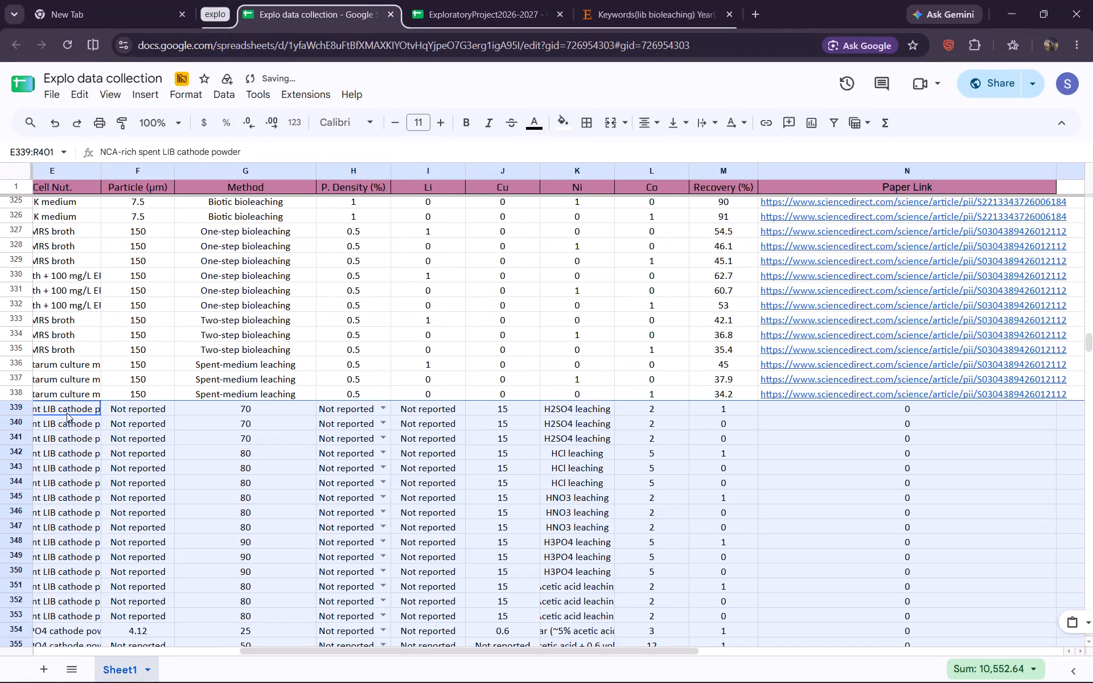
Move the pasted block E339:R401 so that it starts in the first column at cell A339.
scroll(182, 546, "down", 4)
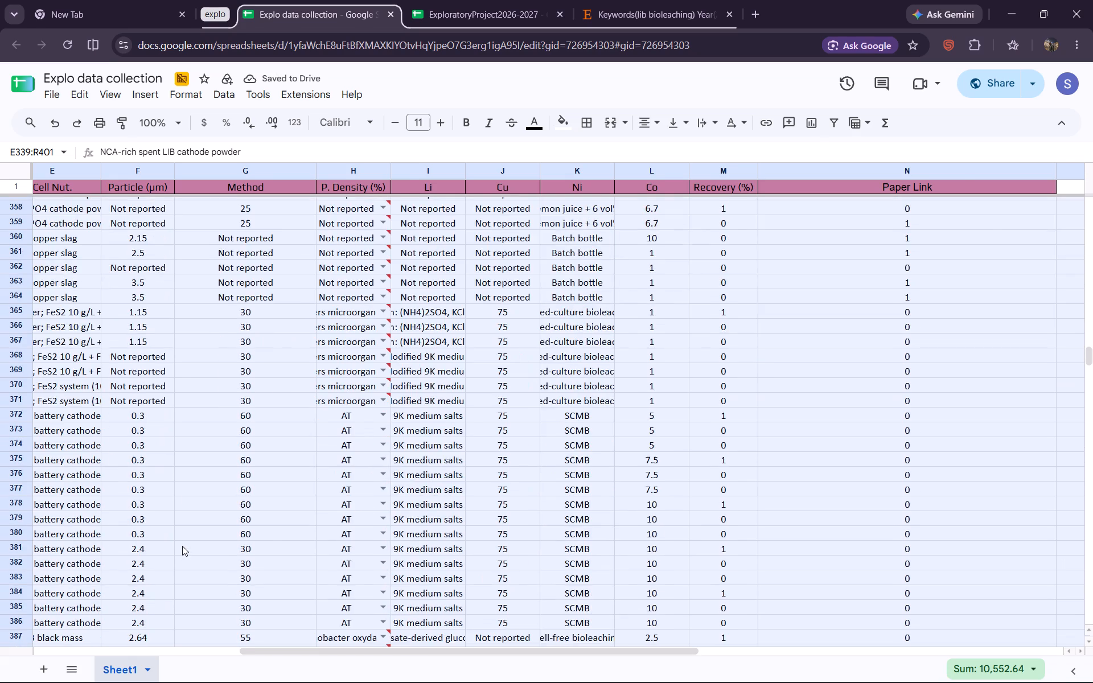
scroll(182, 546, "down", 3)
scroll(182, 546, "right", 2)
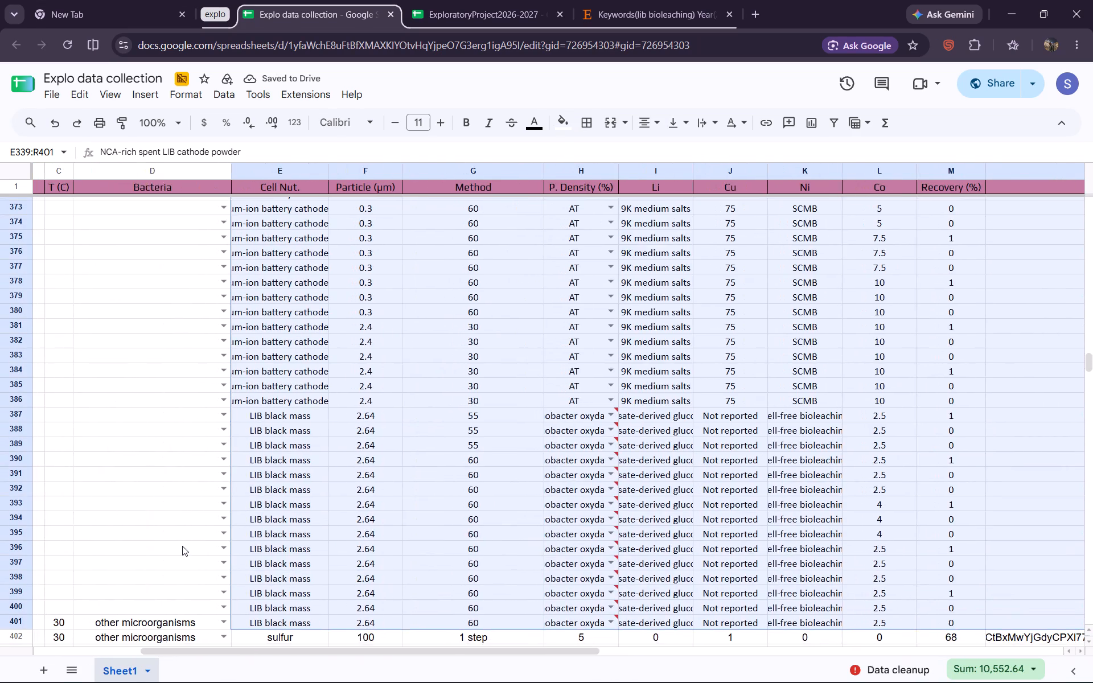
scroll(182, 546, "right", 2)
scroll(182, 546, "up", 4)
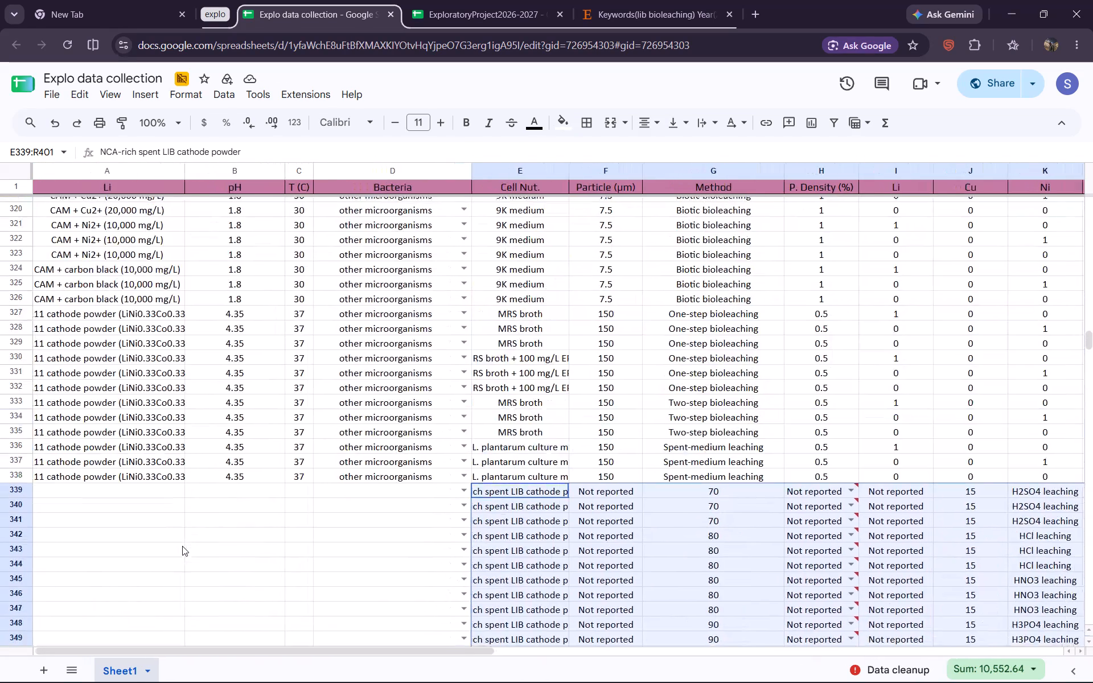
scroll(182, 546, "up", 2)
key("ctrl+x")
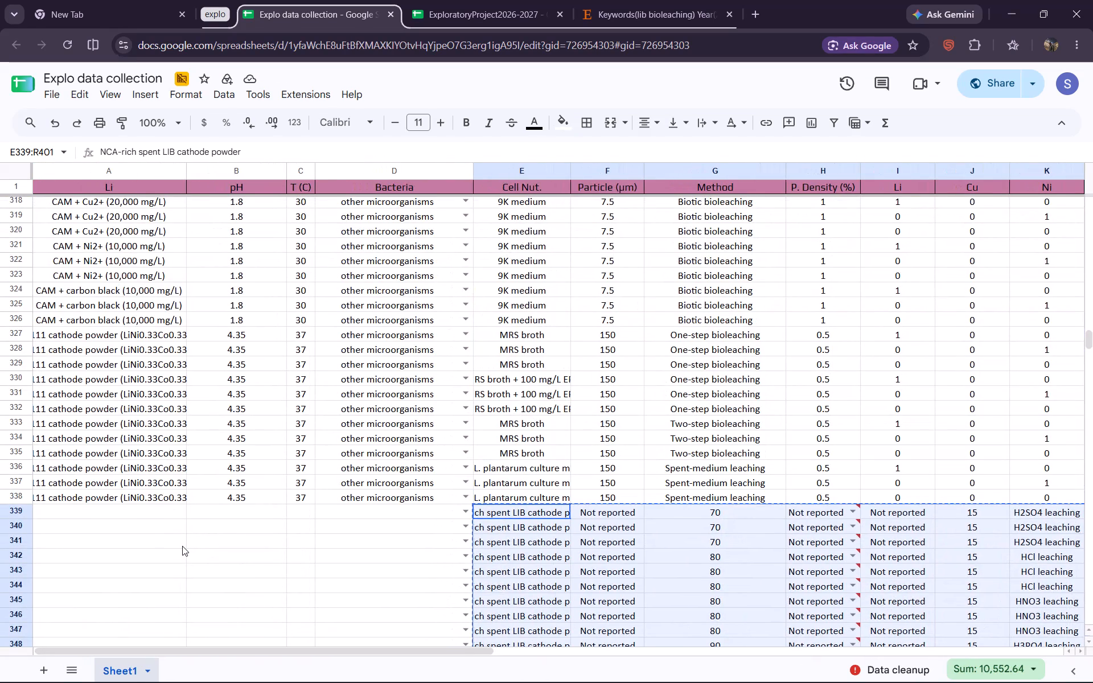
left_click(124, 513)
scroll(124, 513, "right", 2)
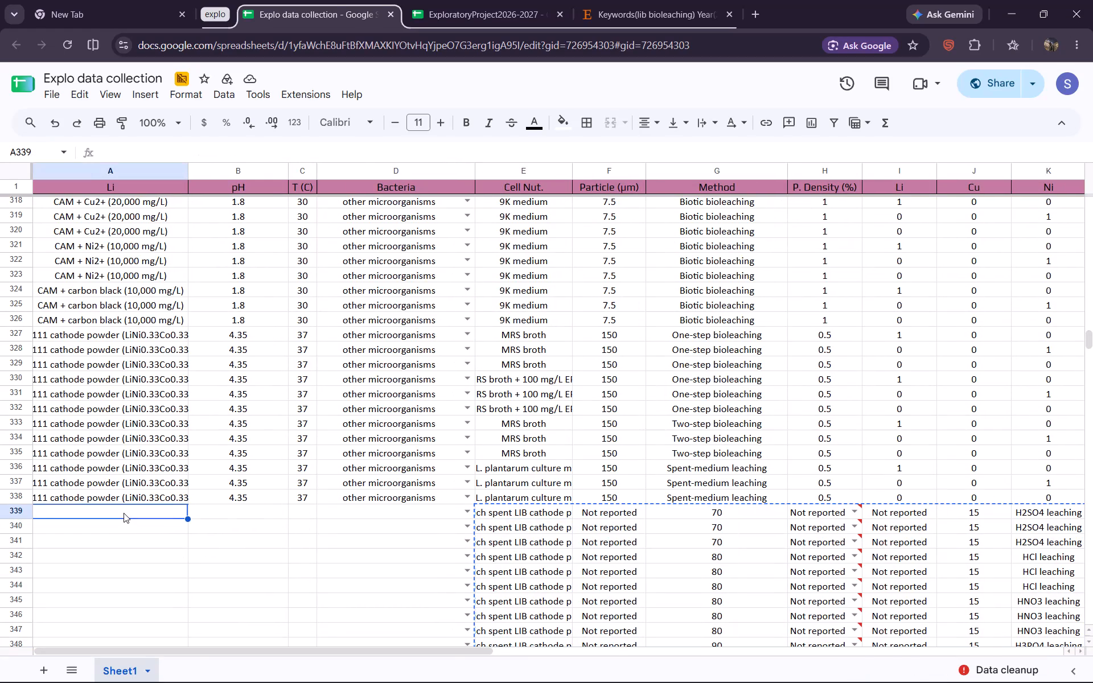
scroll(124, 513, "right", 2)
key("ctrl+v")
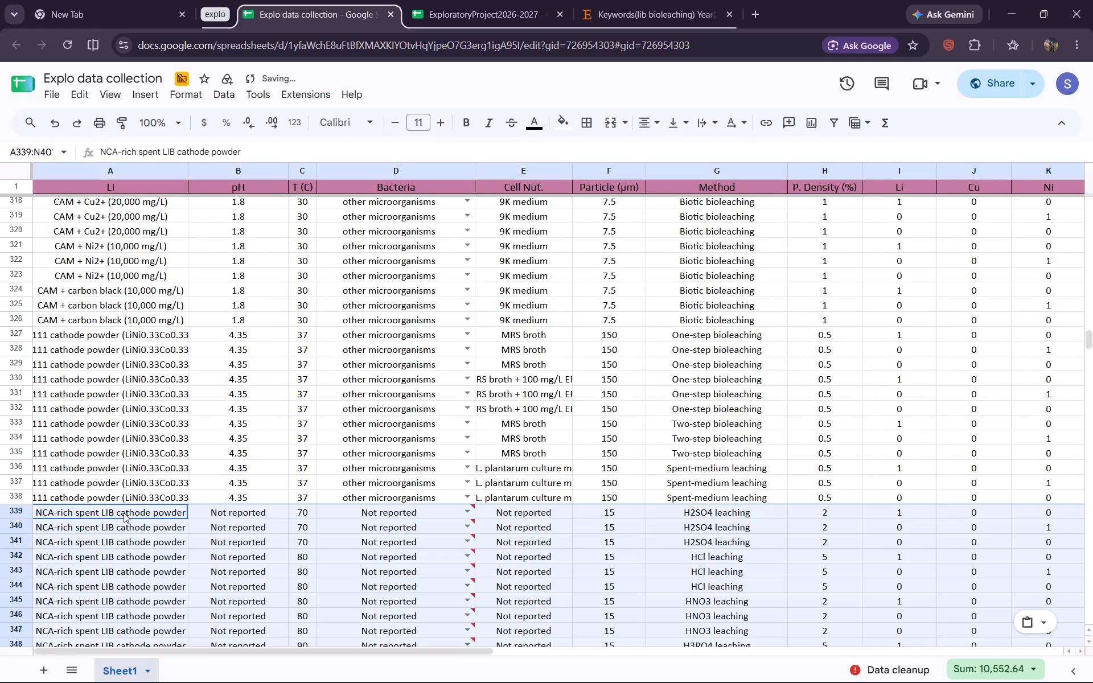
Examine the moved block in rows 339 to 401 and how it joins the entries that follow.
scroll(124, 513, "down", 5)
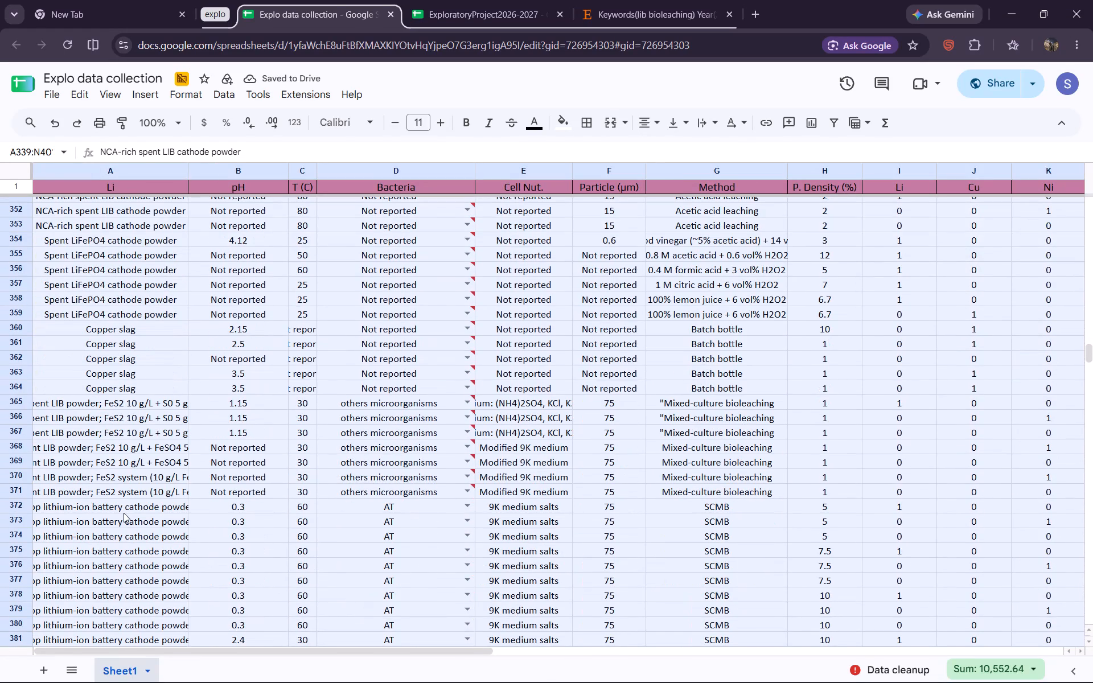
scroll(124, 513, "down", 4)
scroll(124, 513, "up", 1)
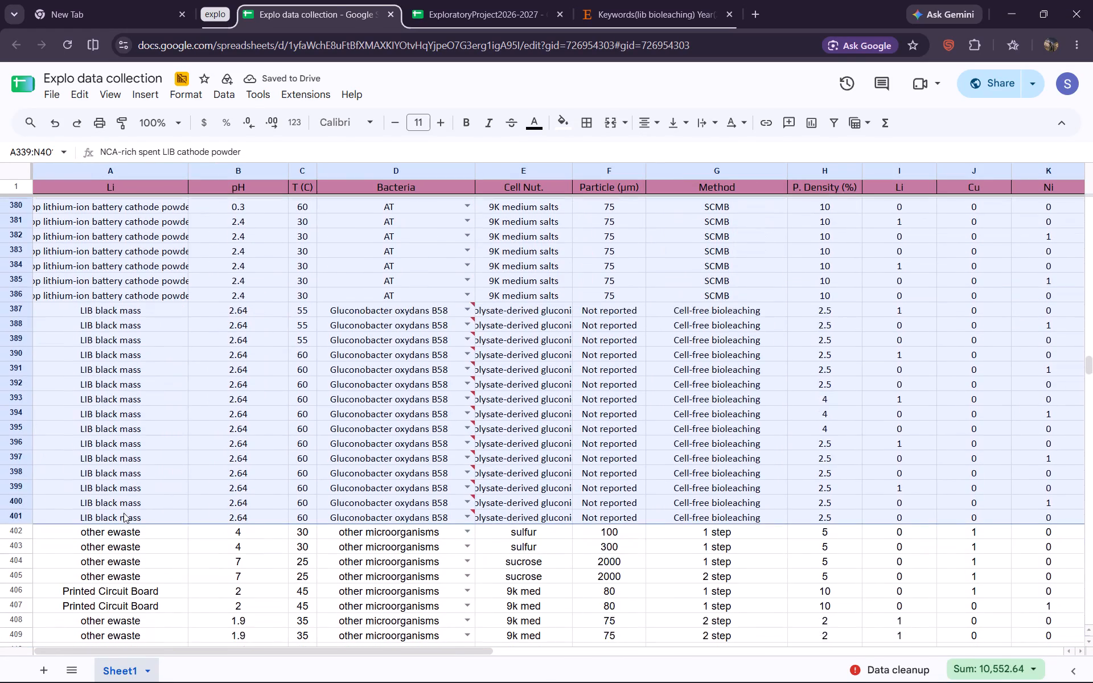
scroll(124, 513, "up", 2)
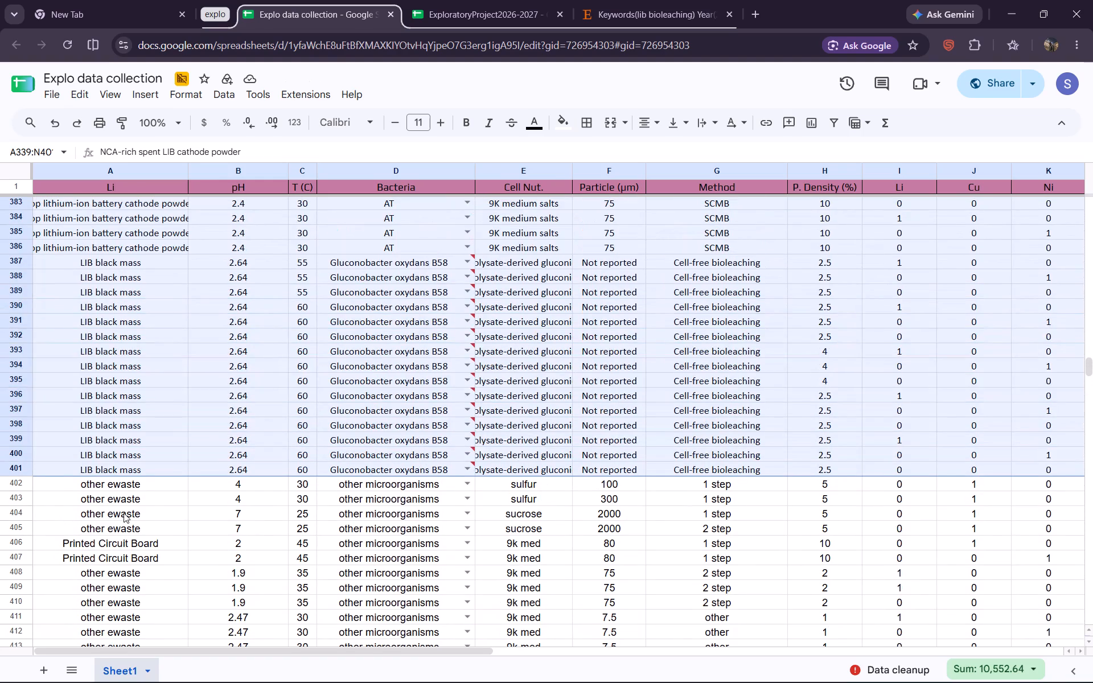
scroll(124, 513, "up", 3)
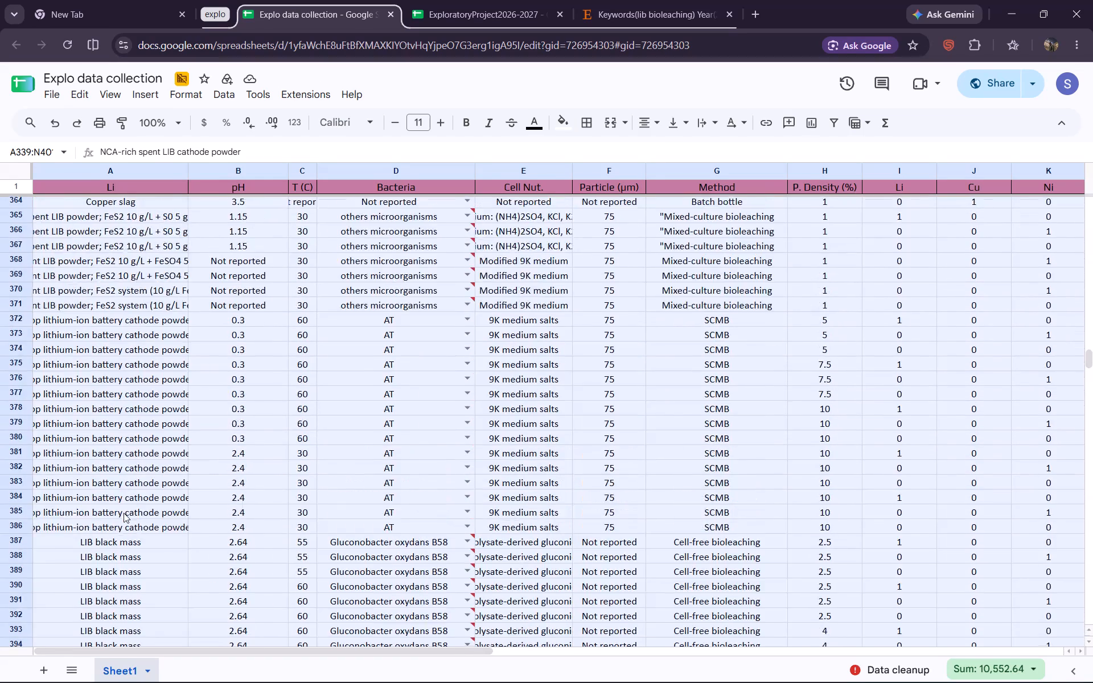
scroll(124, 513, "up", 1)
scroll(124, 513, "down", 2)
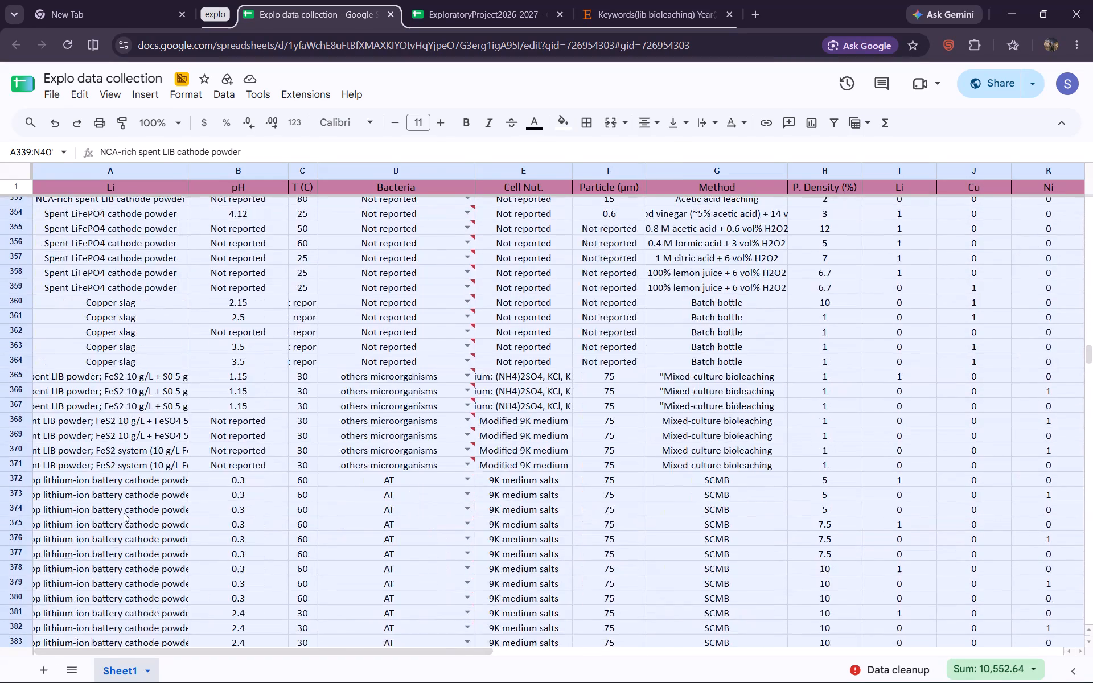
scroll(124, 513, "down", 2)
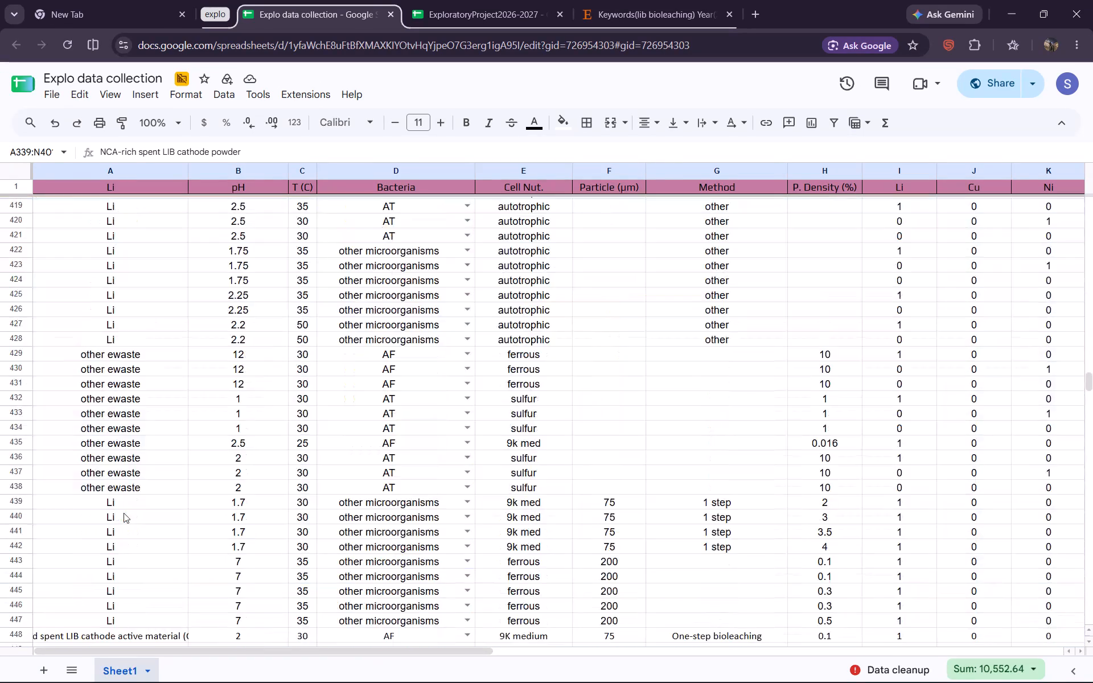
scroll(124, 513, "down", 1)
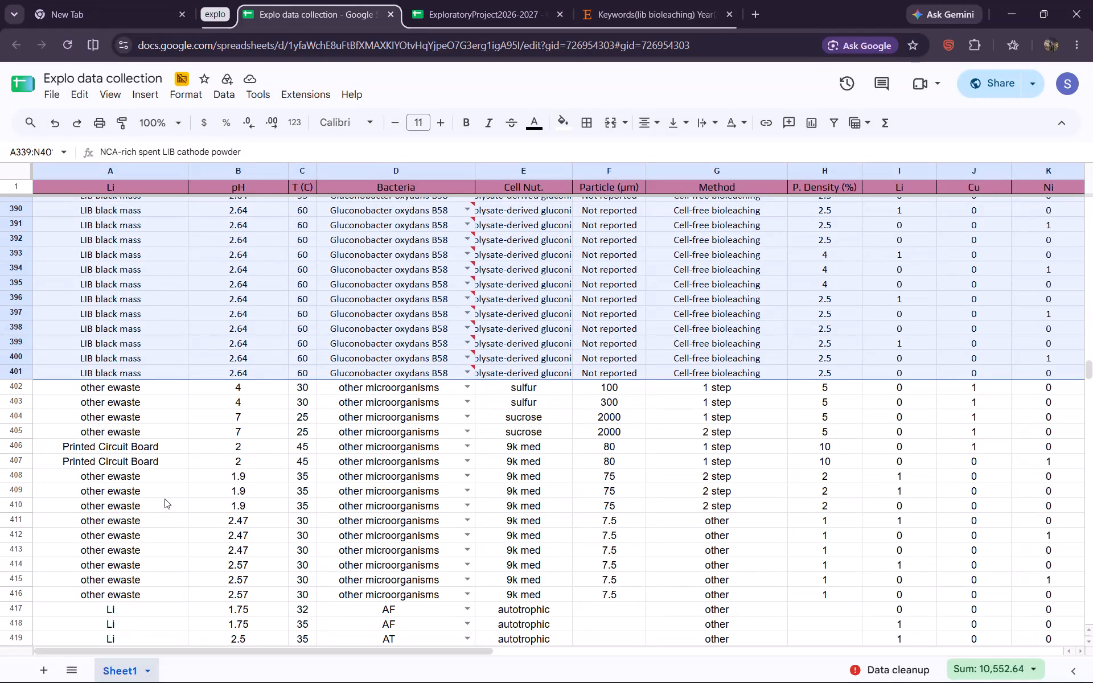
Move the block A339:N401 into the empty rows below the last entries, starting at cell A549.
key("ctrl+x")
scroll(165, 499, "down", 14)
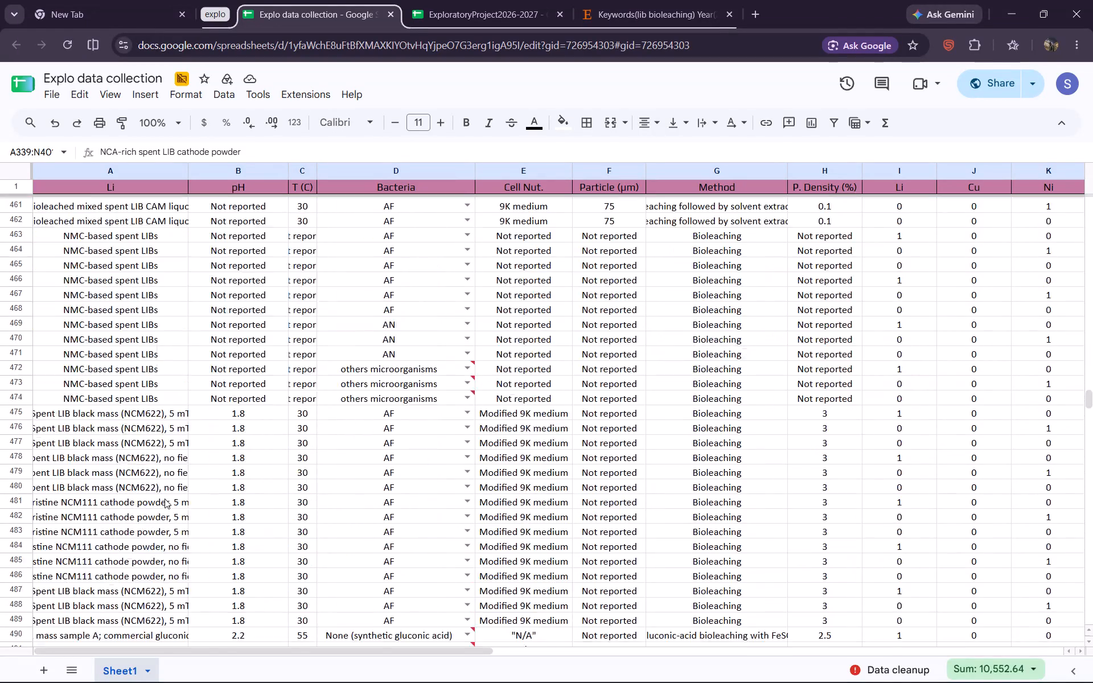
scroll(165, 499, "down", 5)
left_click(118, 458)
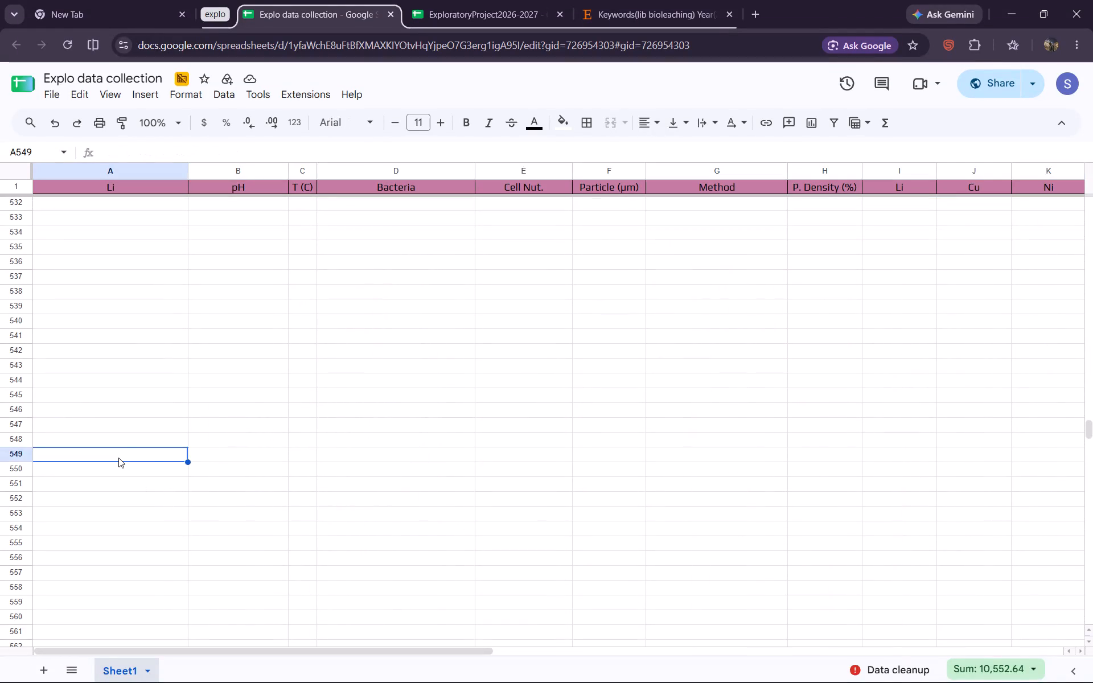
key("ctrl+v")
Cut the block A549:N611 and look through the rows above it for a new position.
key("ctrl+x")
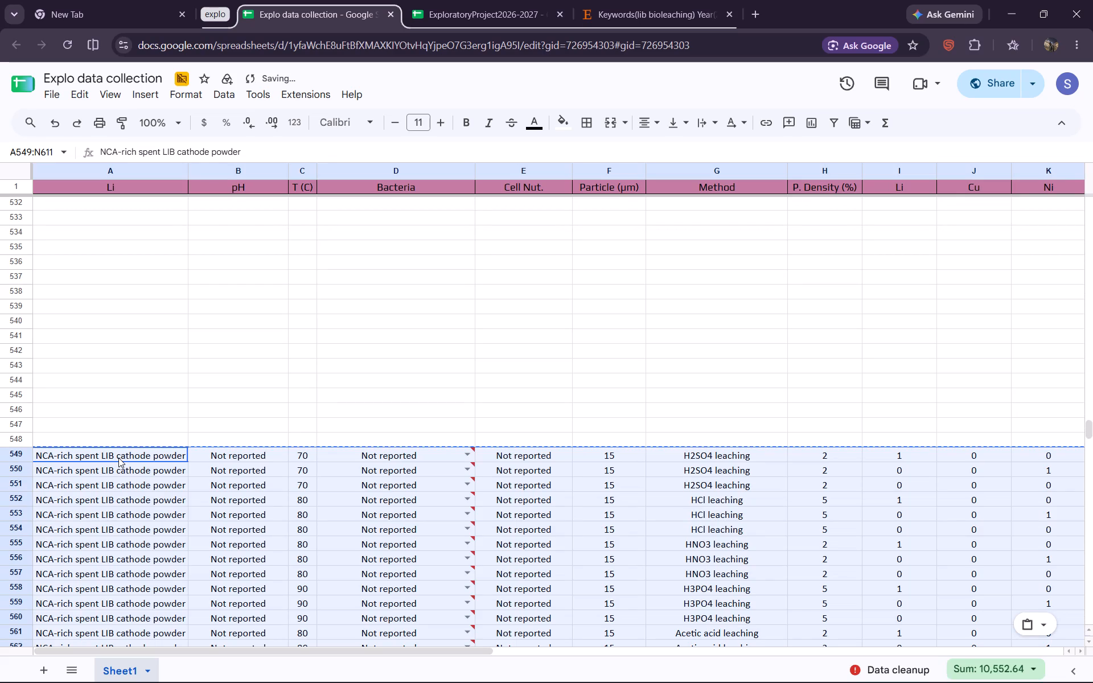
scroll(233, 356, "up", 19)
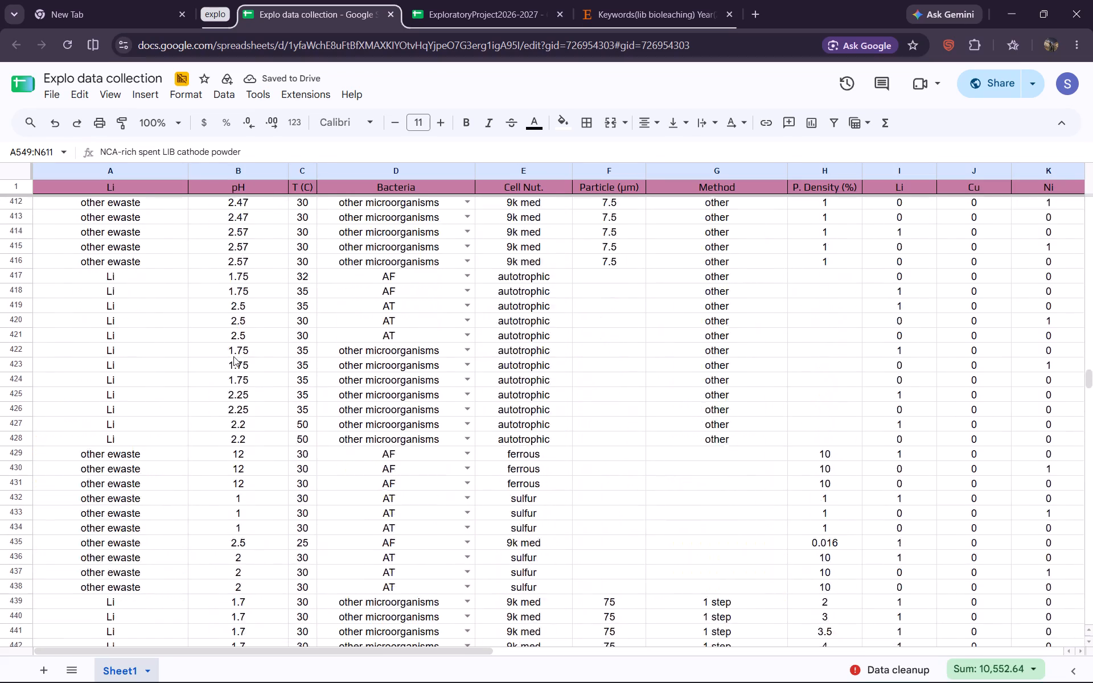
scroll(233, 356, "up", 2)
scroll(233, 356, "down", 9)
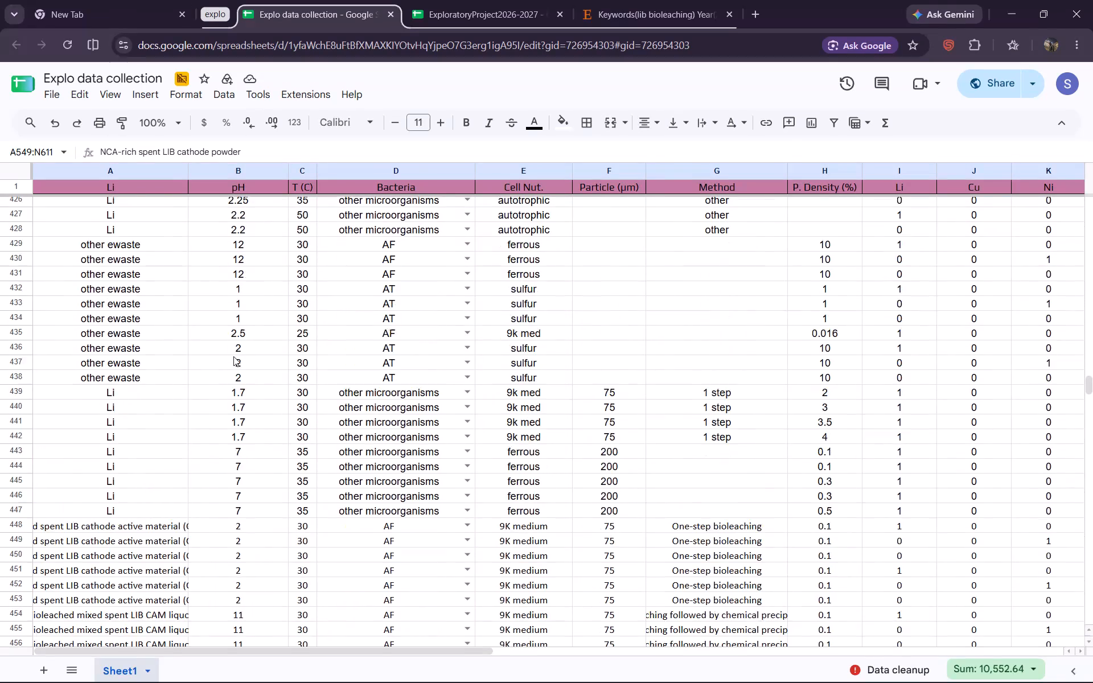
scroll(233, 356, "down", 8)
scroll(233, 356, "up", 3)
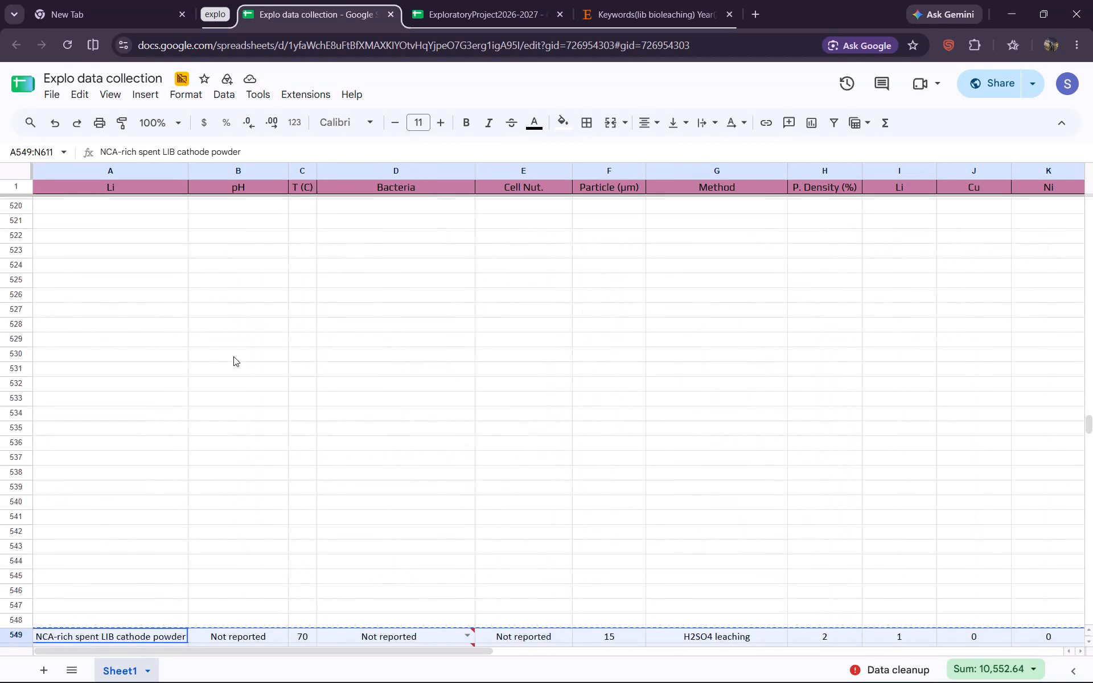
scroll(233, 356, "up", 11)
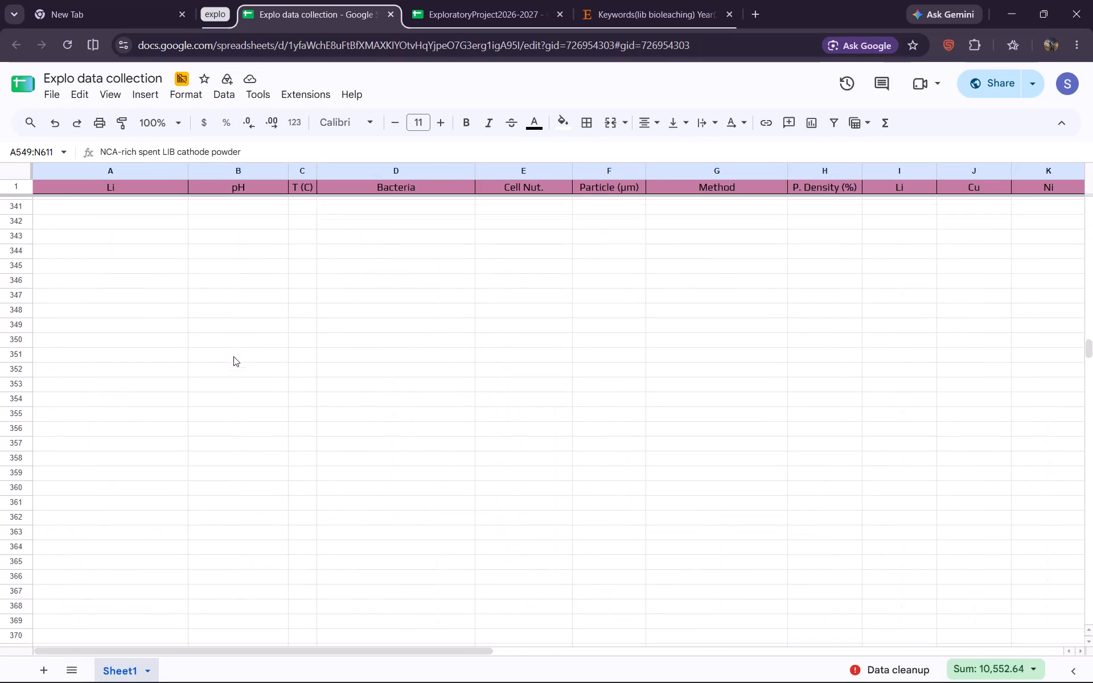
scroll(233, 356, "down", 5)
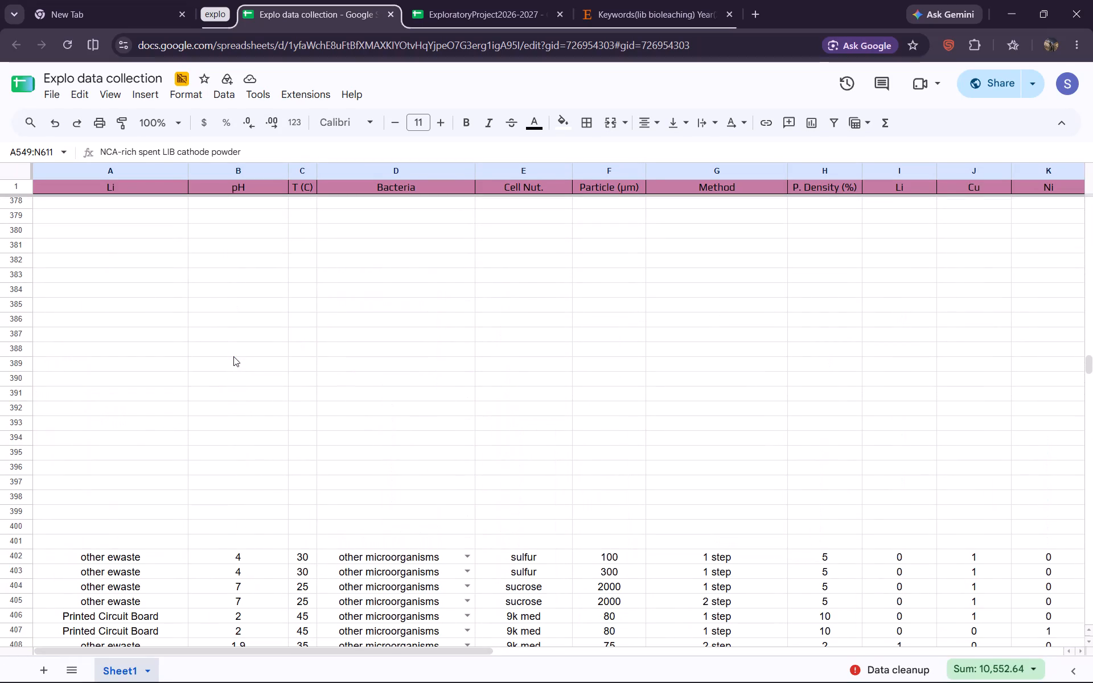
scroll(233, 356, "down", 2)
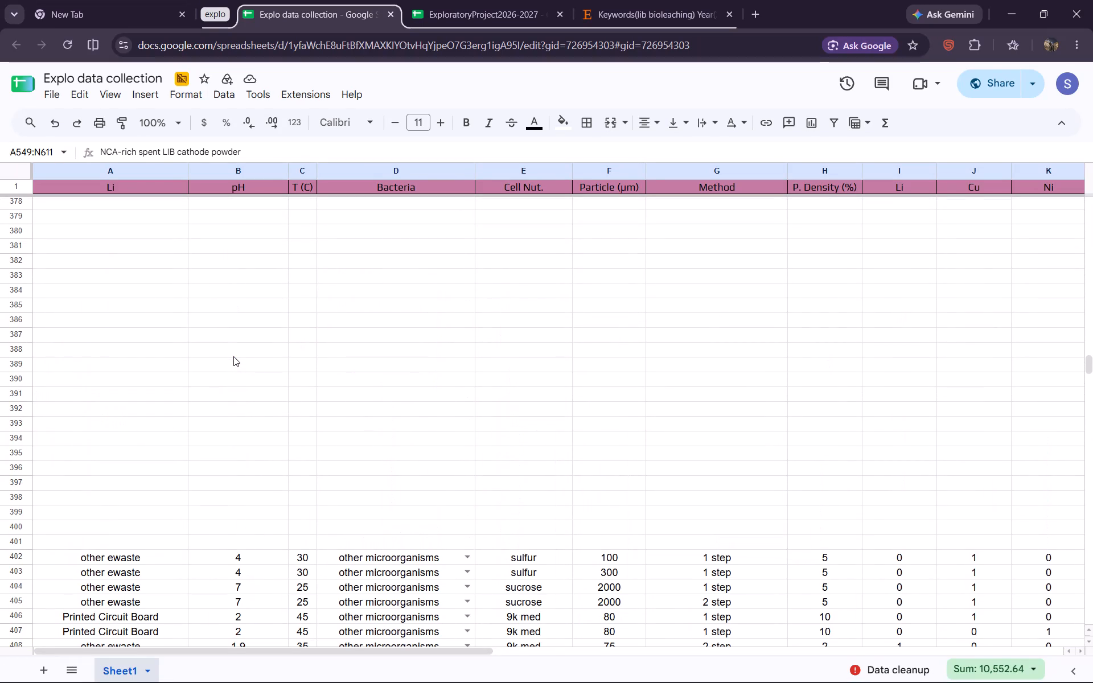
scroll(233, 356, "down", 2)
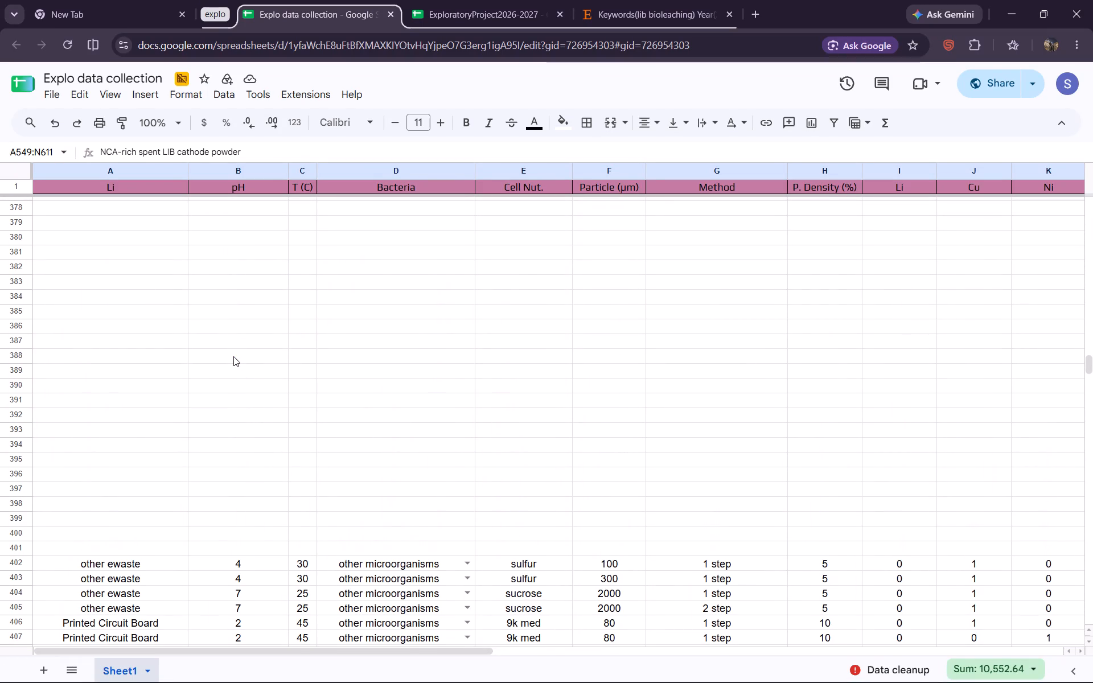
Undo the last three block pastes, back to before the paste at cell E339.
key("ctrl+z")
key("ctrl+z")
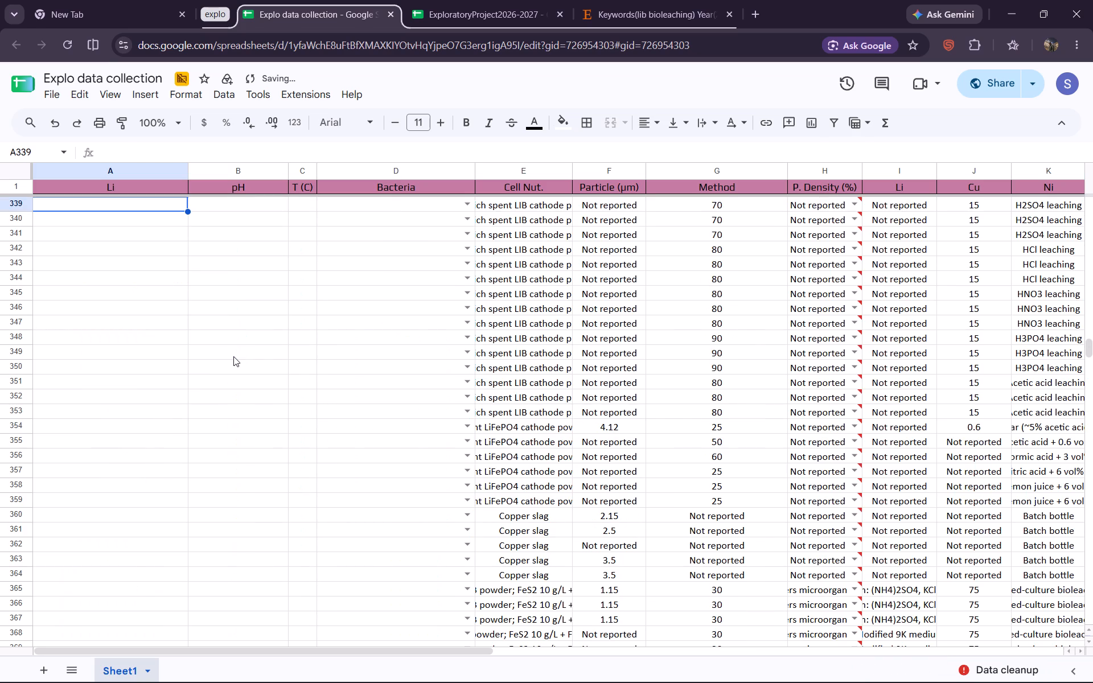
key("ctrl+z")
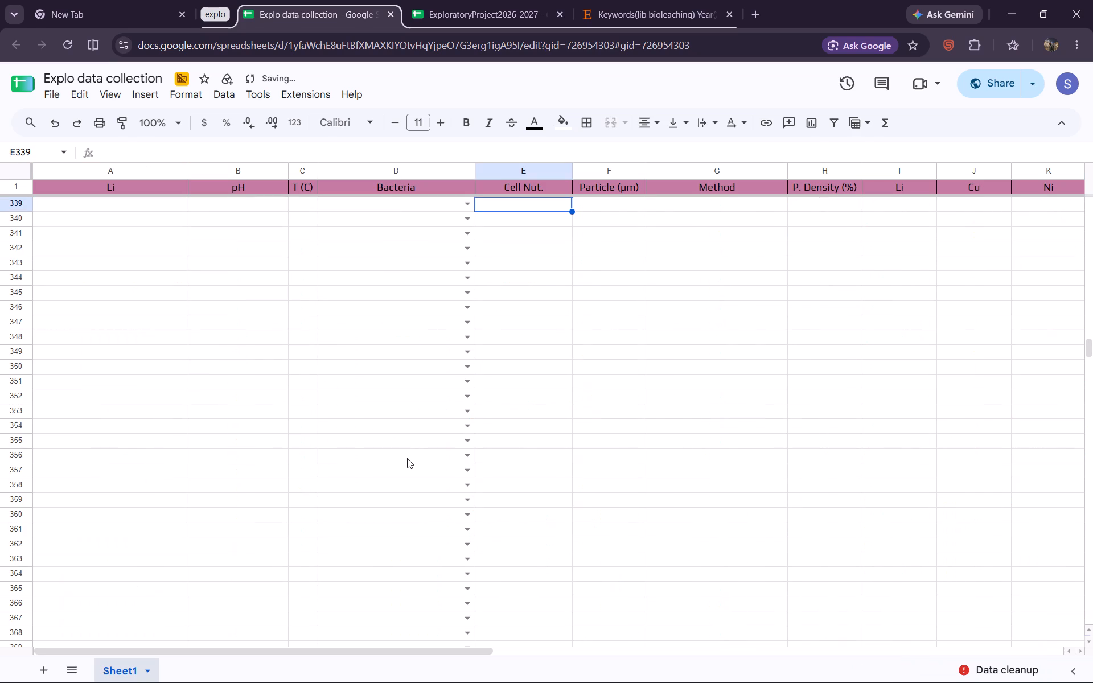
Examine the block in rows 516 to 578 and the entries directly above and below it.
scroll(407, 458, "down", 9)
scroll(407, 458, "down", 13)
scroll(407, 458, "right", 1)
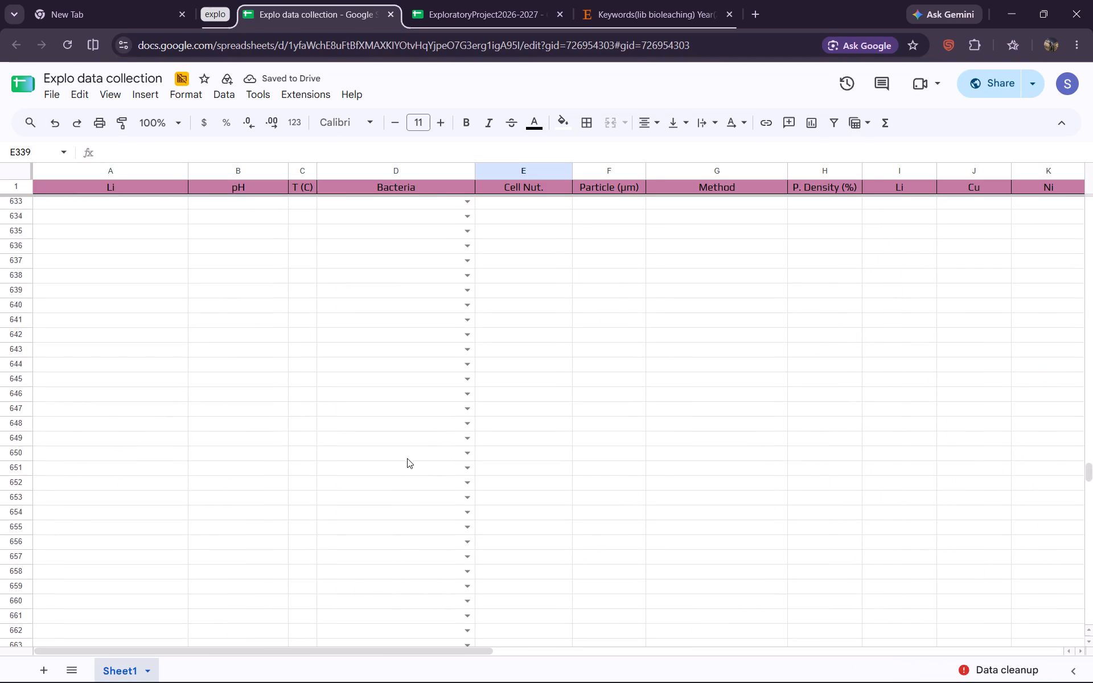
scroll(407, 458, "right", 1)
scroll(407, 458, "down", 7)
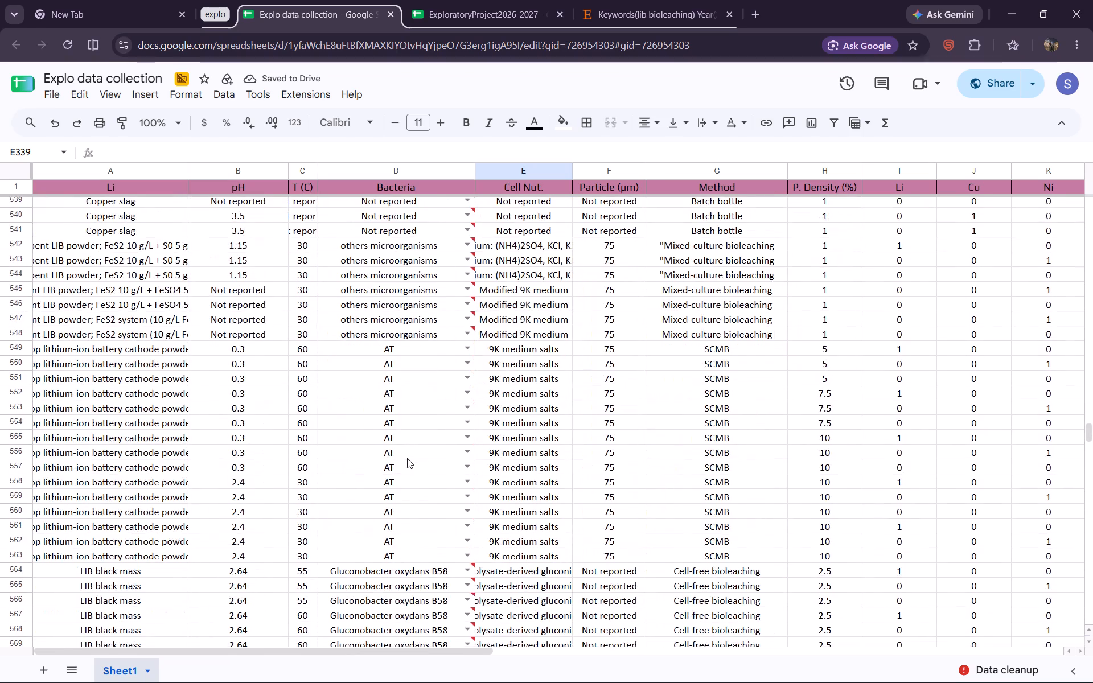
scroll(407, 458, "down", 4)
scroll(407, 458, "right", 1)
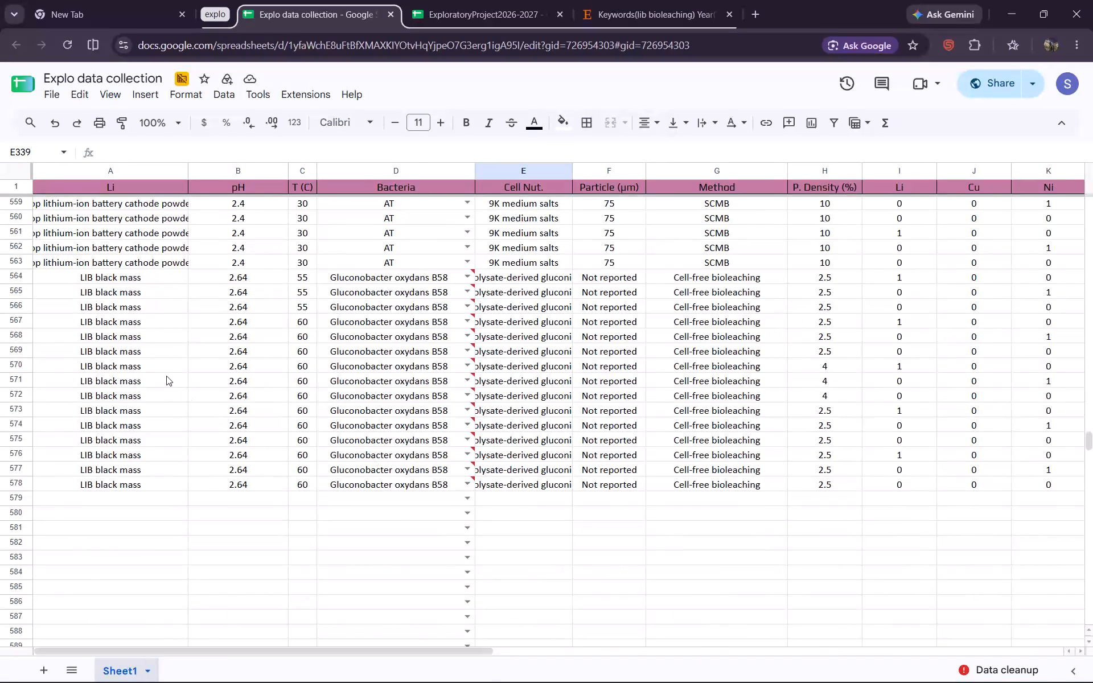
scroll(166, 376, "up", 5)
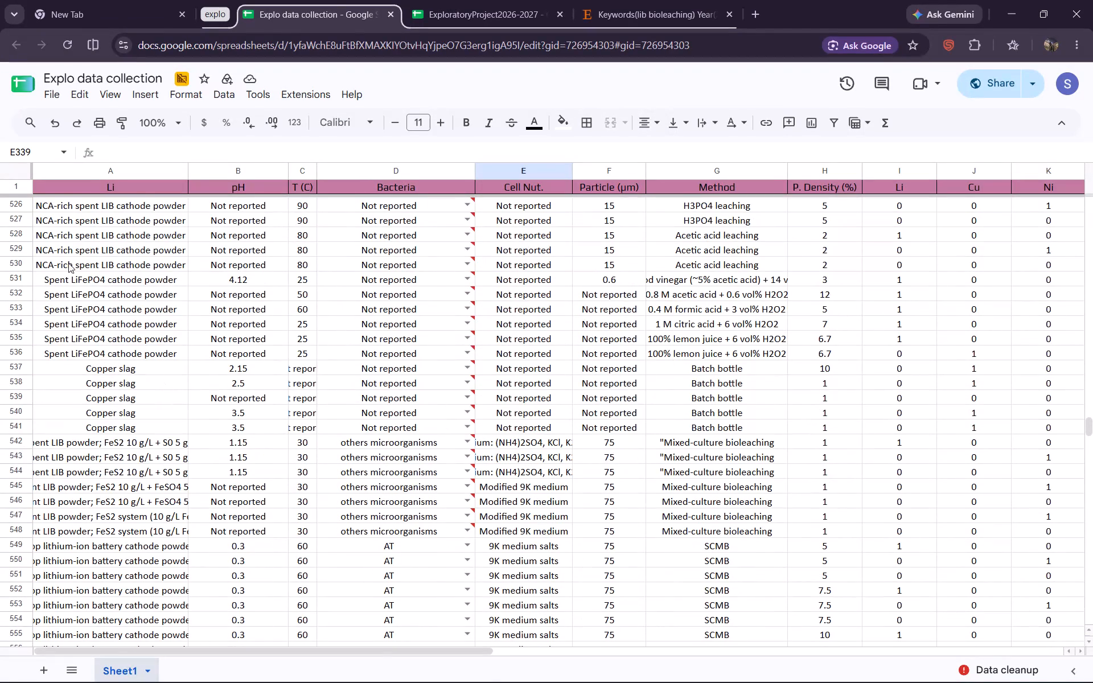
scroll(85, 284, "up", 3)
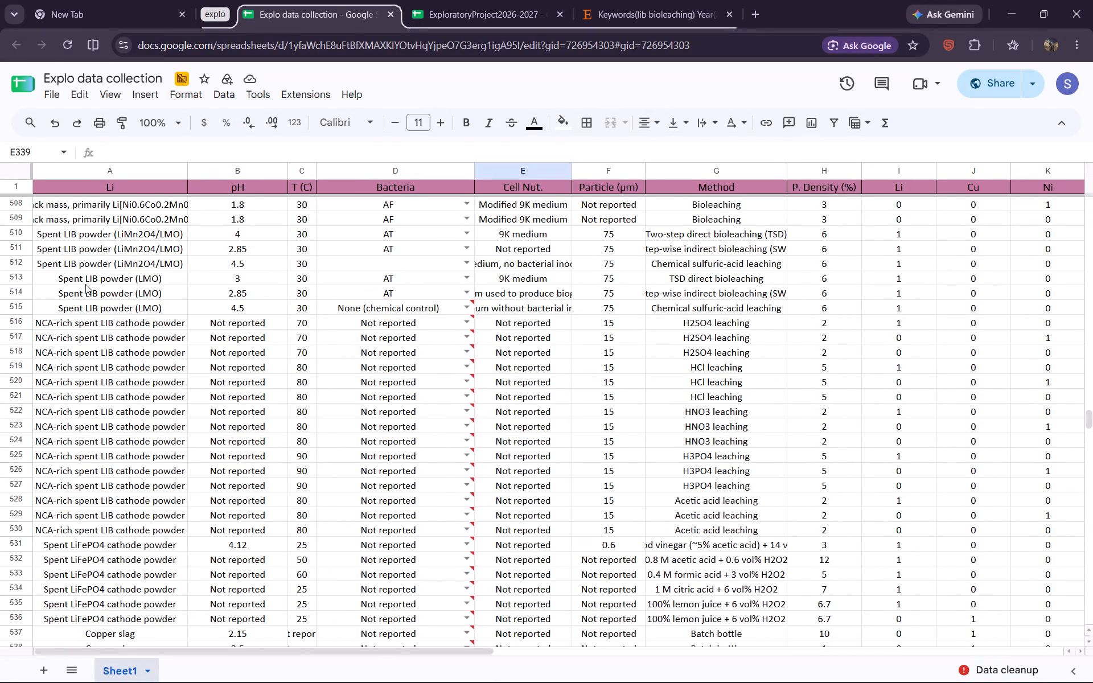
scroll(85, 284, "up", 1)
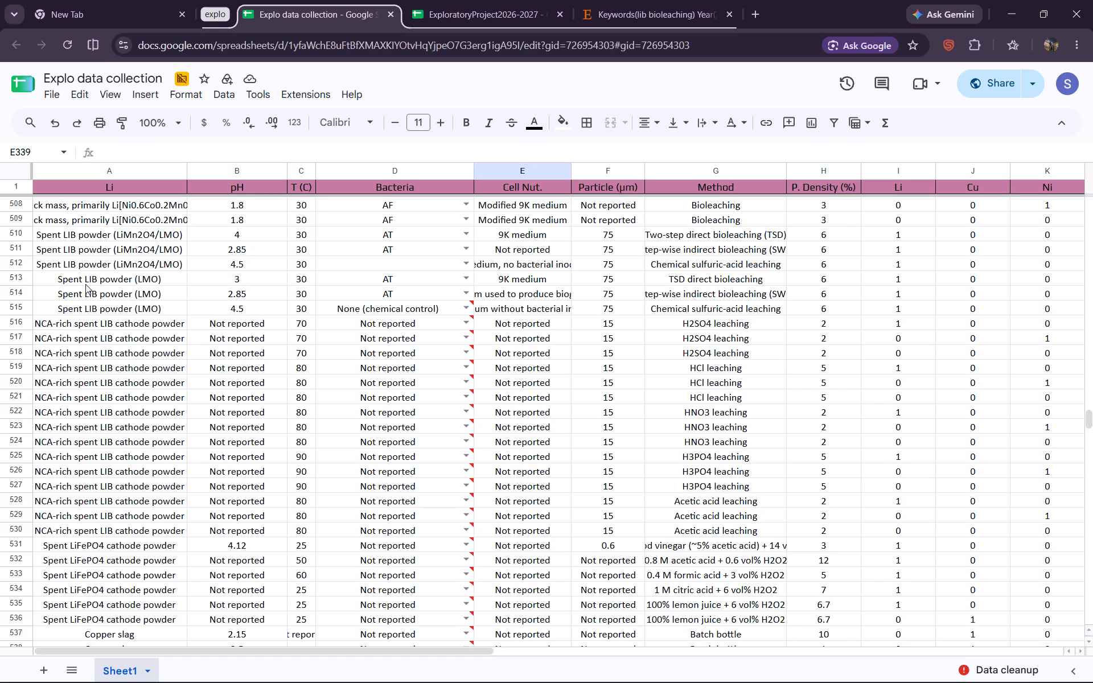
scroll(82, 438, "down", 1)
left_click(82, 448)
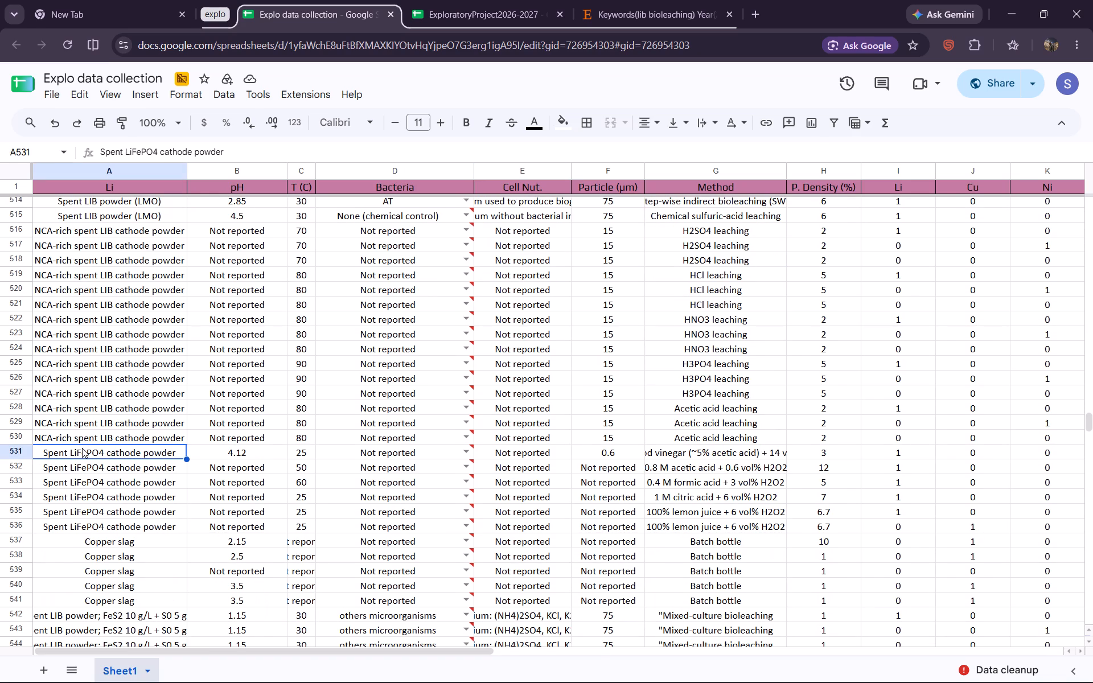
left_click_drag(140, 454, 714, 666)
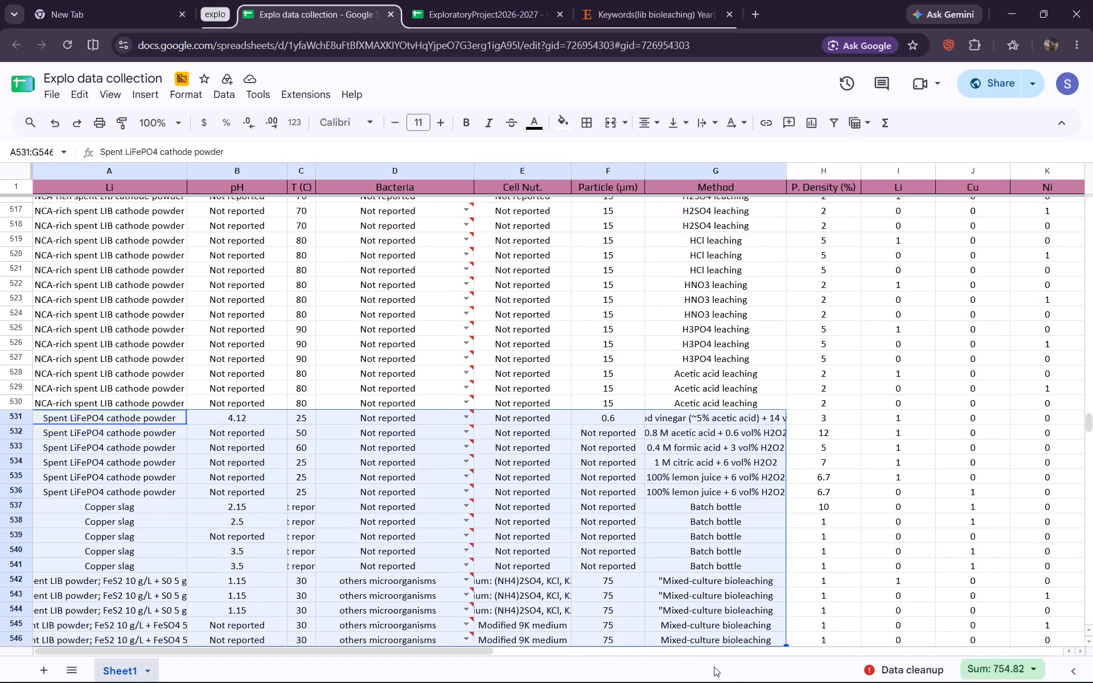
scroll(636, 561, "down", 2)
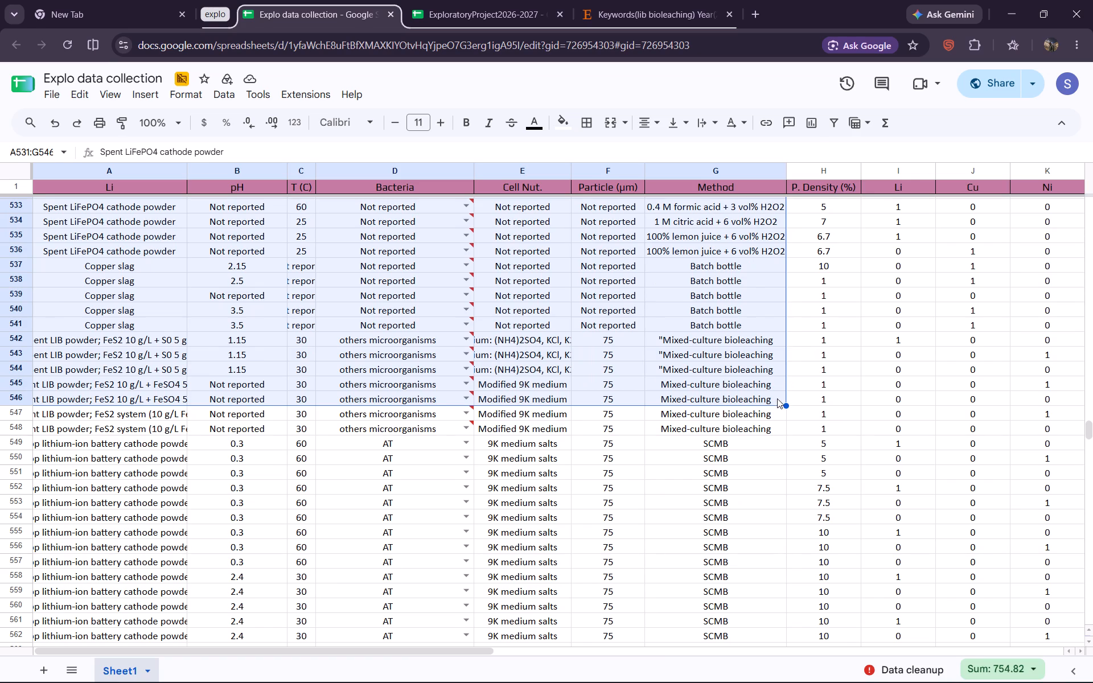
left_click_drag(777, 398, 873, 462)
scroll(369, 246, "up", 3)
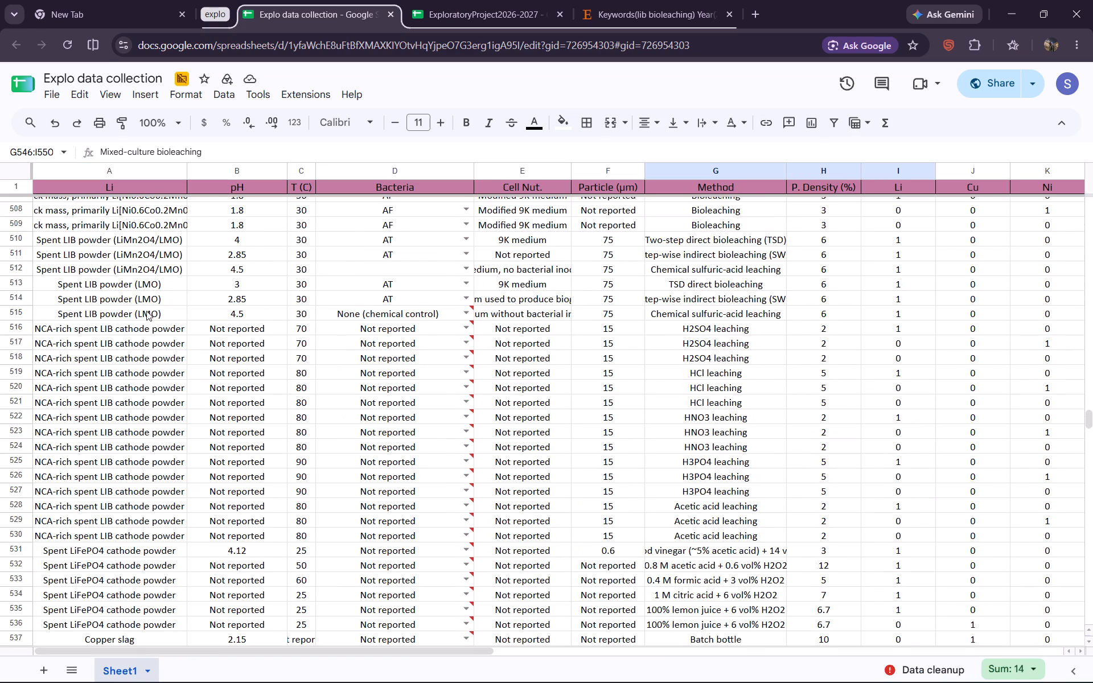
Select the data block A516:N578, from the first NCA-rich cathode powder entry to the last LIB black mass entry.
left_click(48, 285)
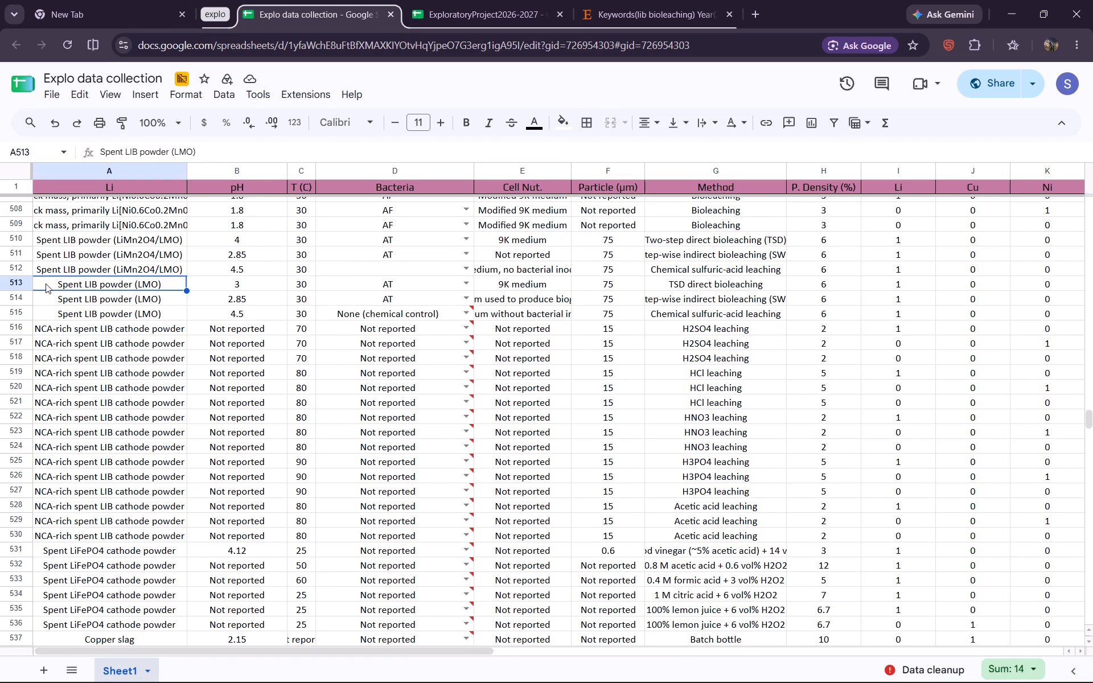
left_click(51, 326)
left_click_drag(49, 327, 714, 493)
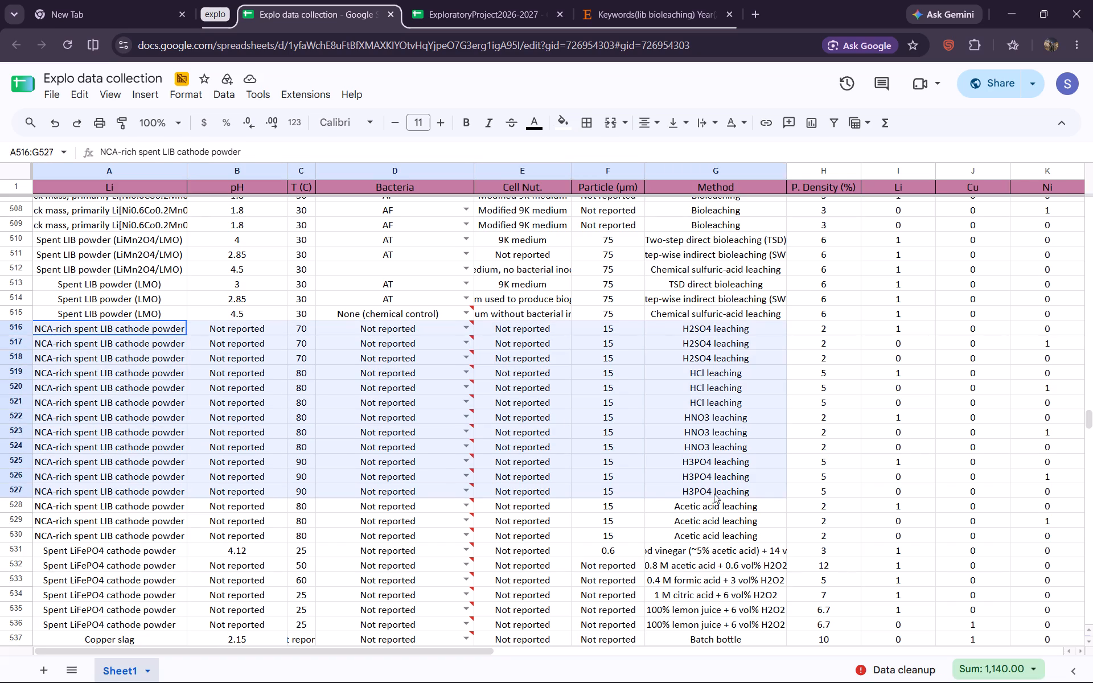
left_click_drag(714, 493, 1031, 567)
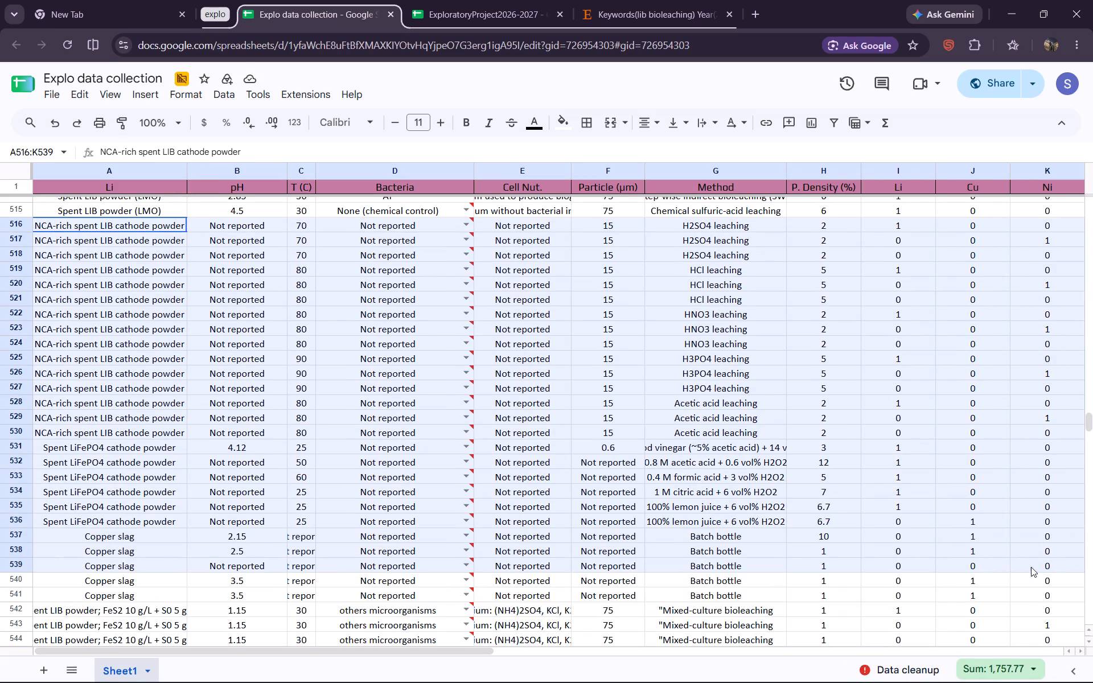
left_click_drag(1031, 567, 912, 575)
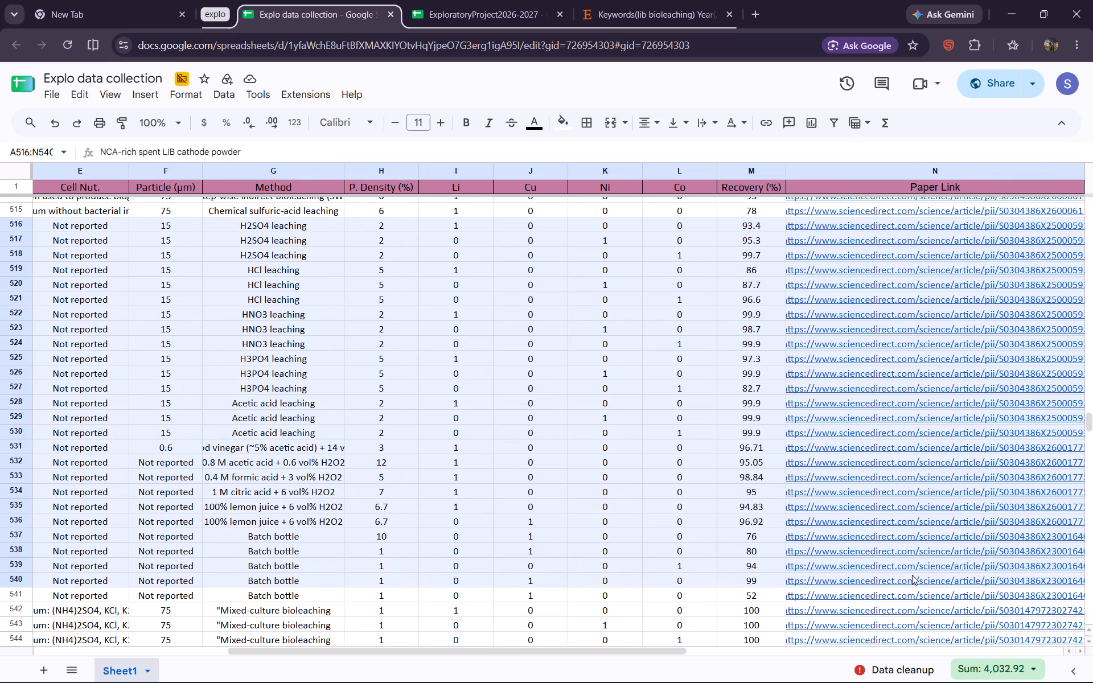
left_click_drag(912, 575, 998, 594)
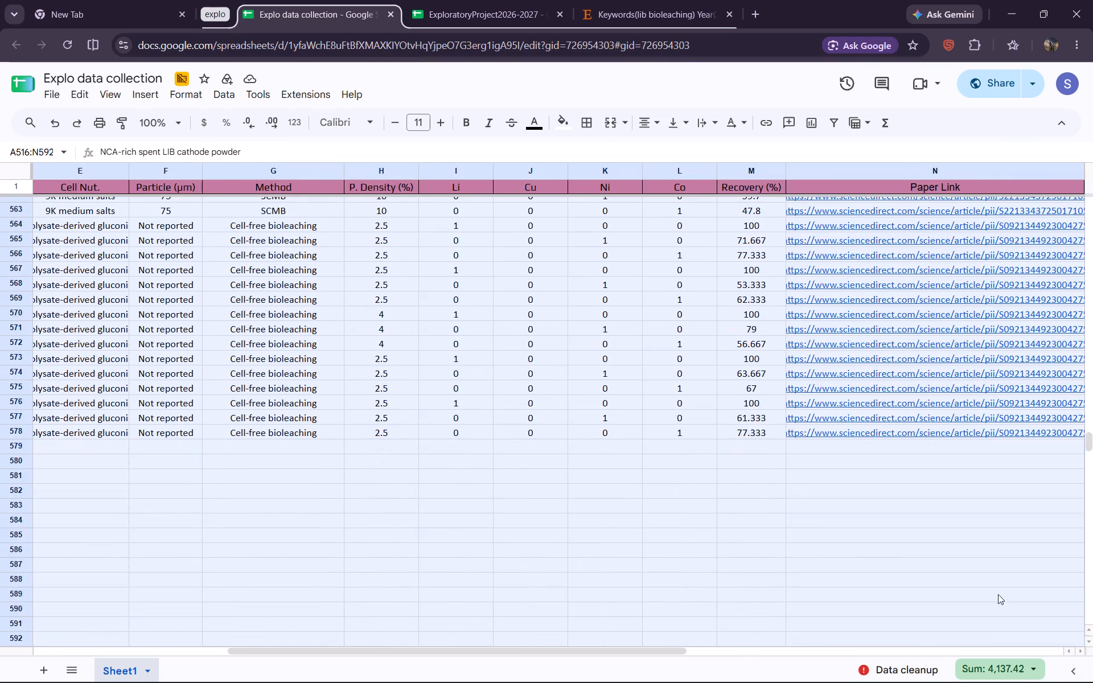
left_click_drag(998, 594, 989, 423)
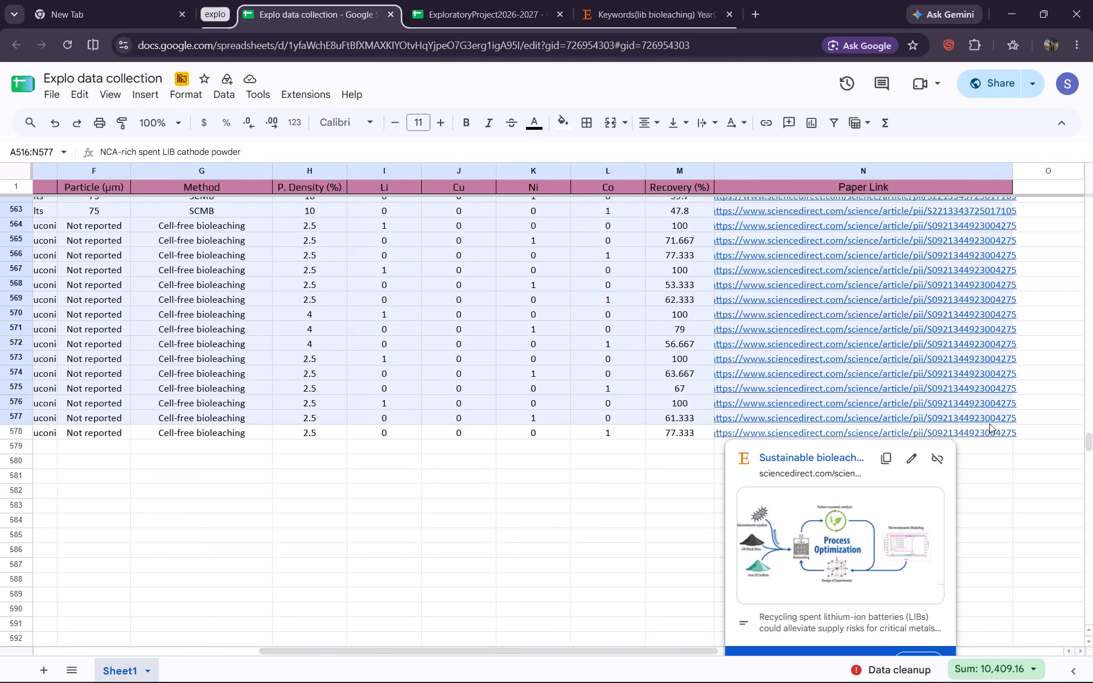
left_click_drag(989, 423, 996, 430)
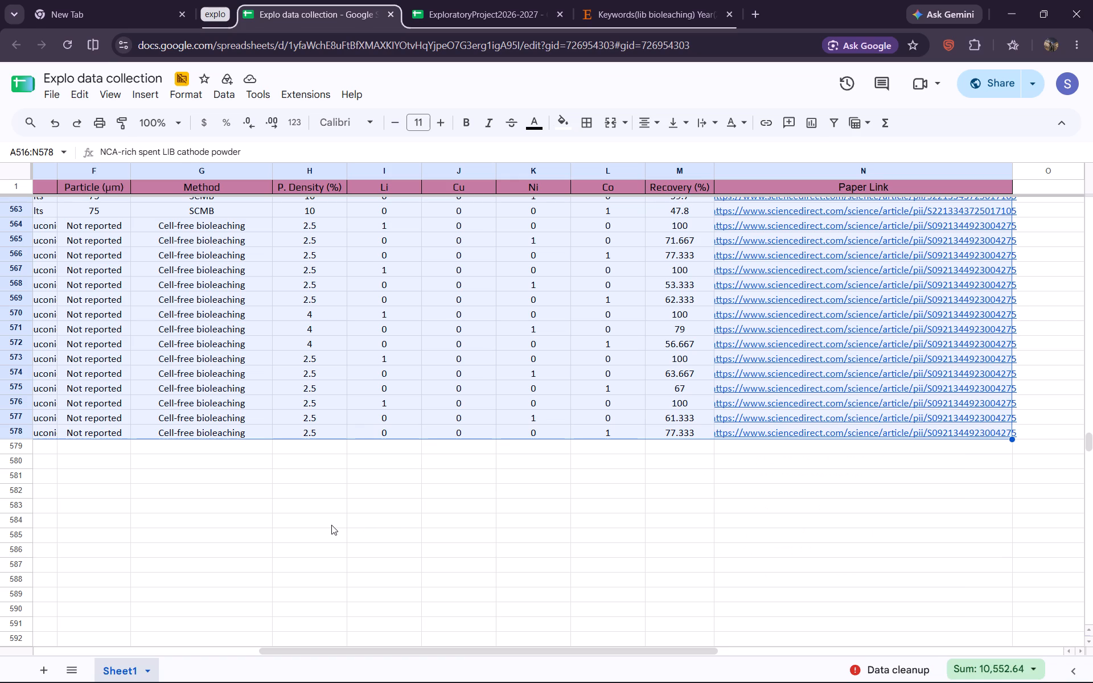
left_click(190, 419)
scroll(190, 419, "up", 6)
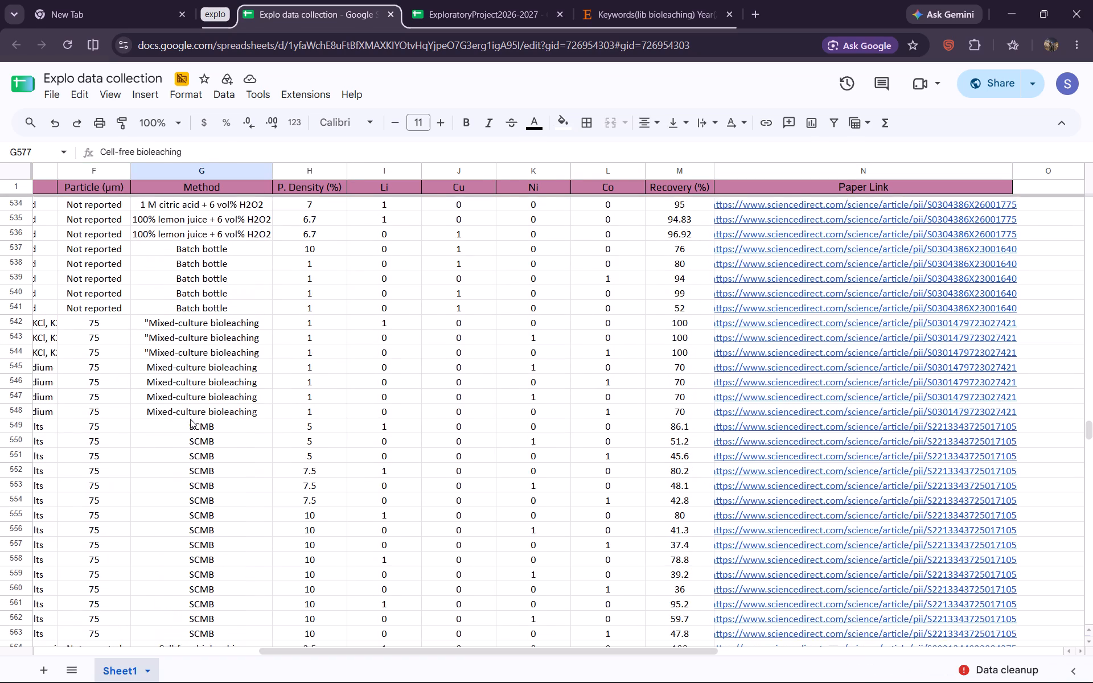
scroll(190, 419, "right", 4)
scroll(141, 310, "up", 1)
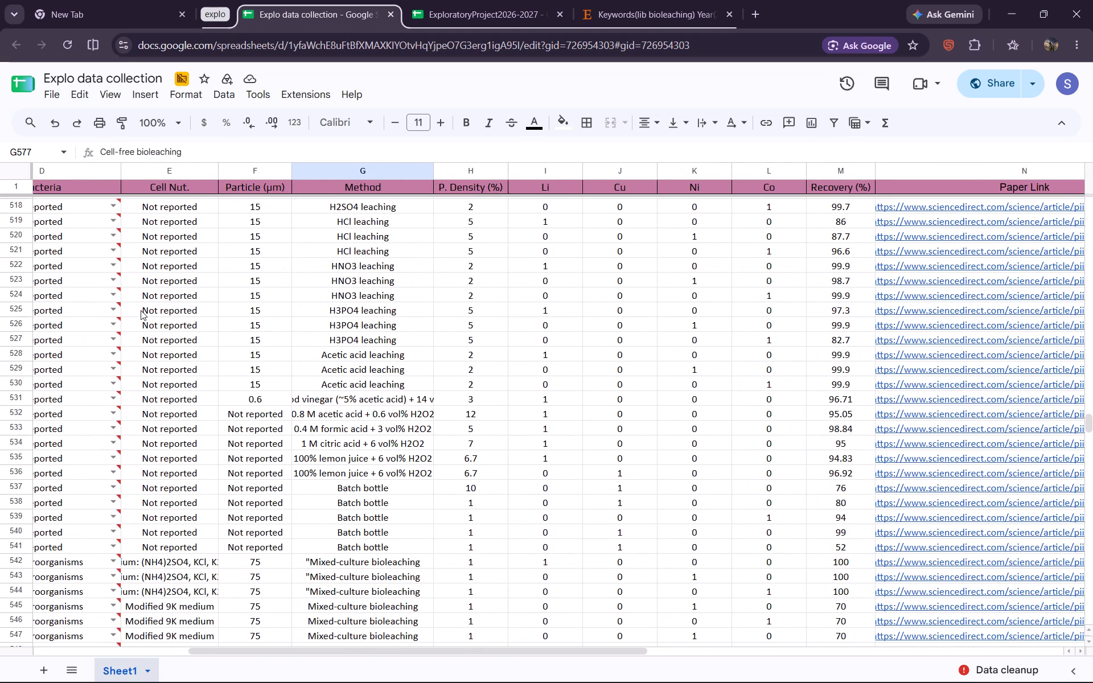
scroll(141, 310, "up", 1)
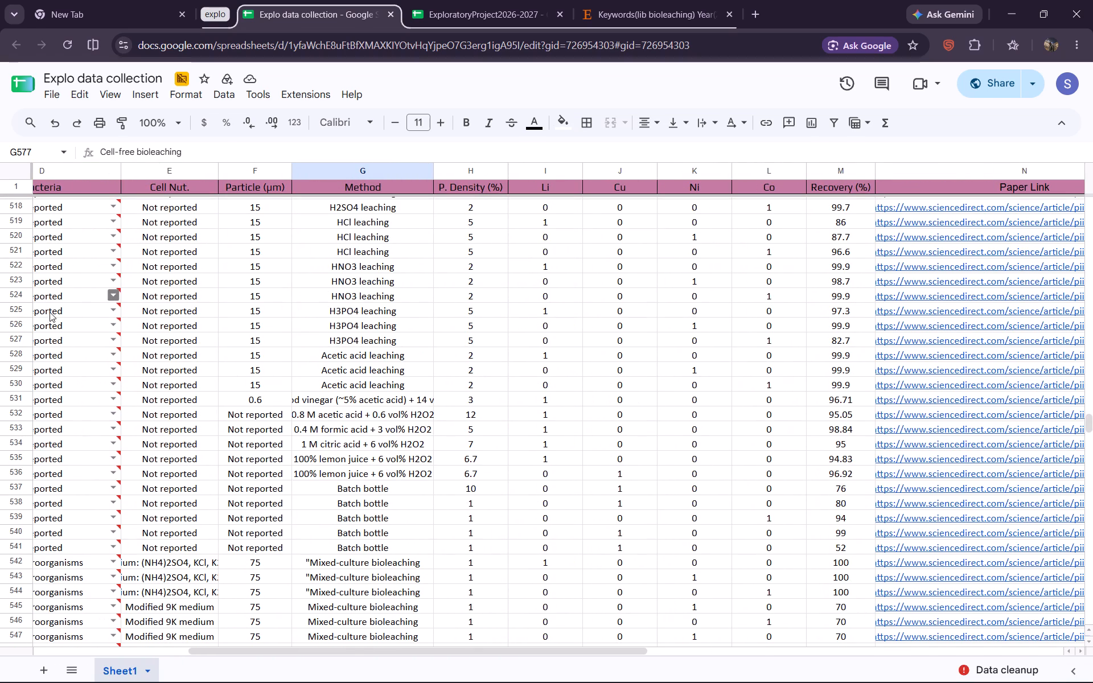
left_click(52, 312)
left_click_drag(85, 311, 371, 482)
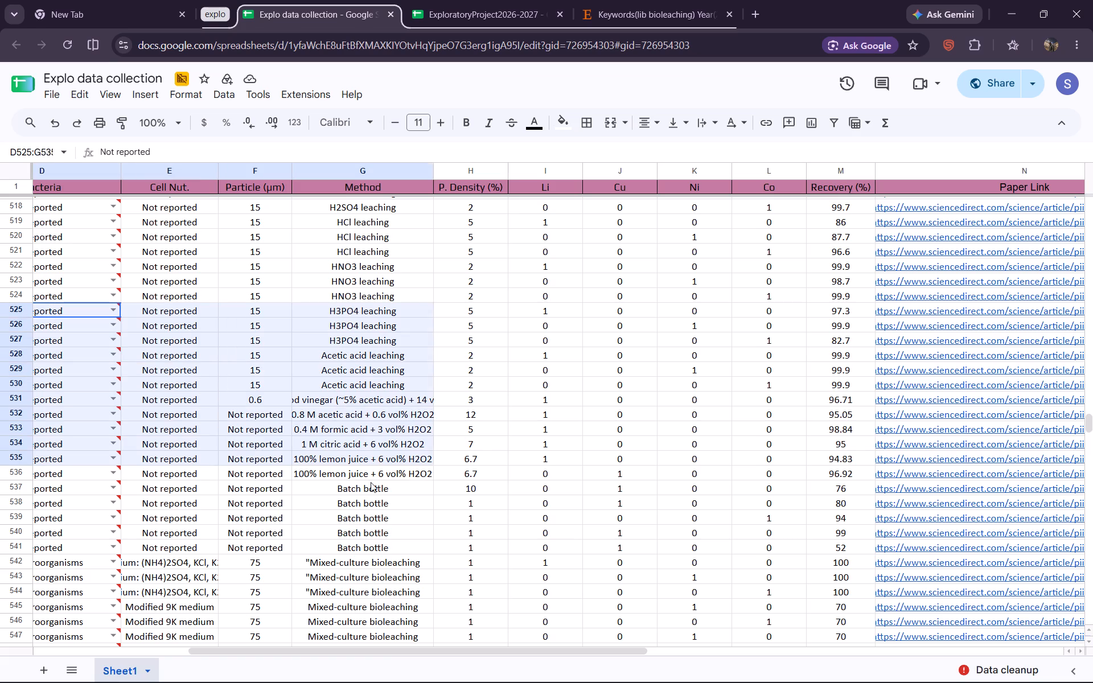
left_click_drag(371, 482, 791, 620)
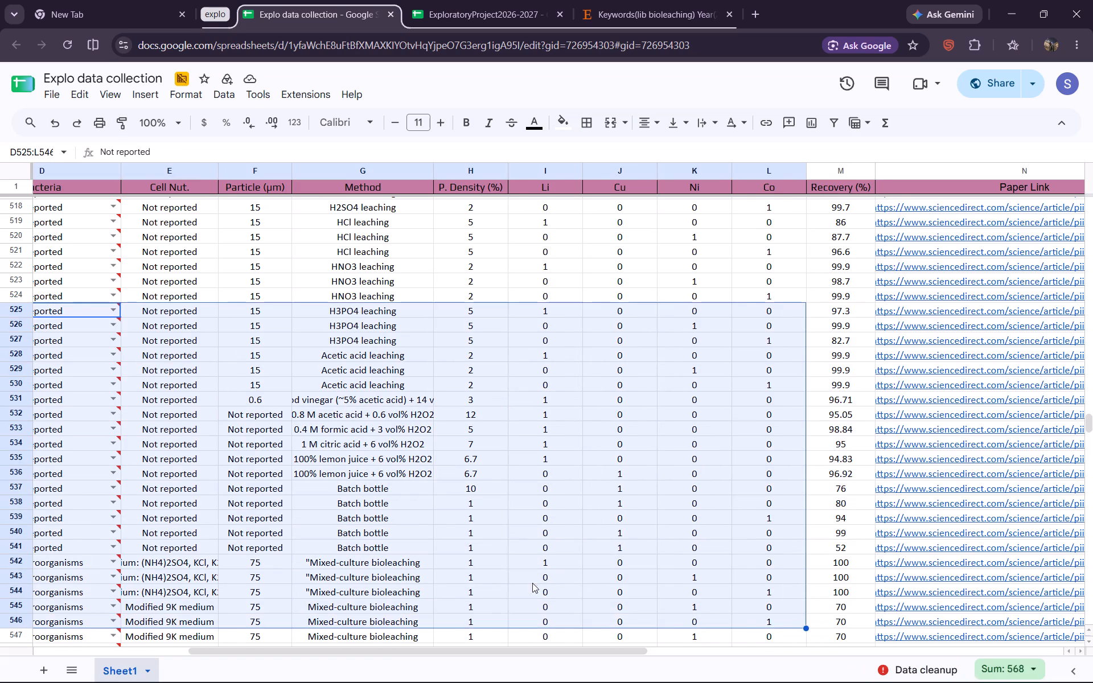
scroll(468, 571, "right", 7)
Cut the data block A525:N578, from the first H3PO4 leaching entry to the last LIB black mass entry.
left_click(117, 311)
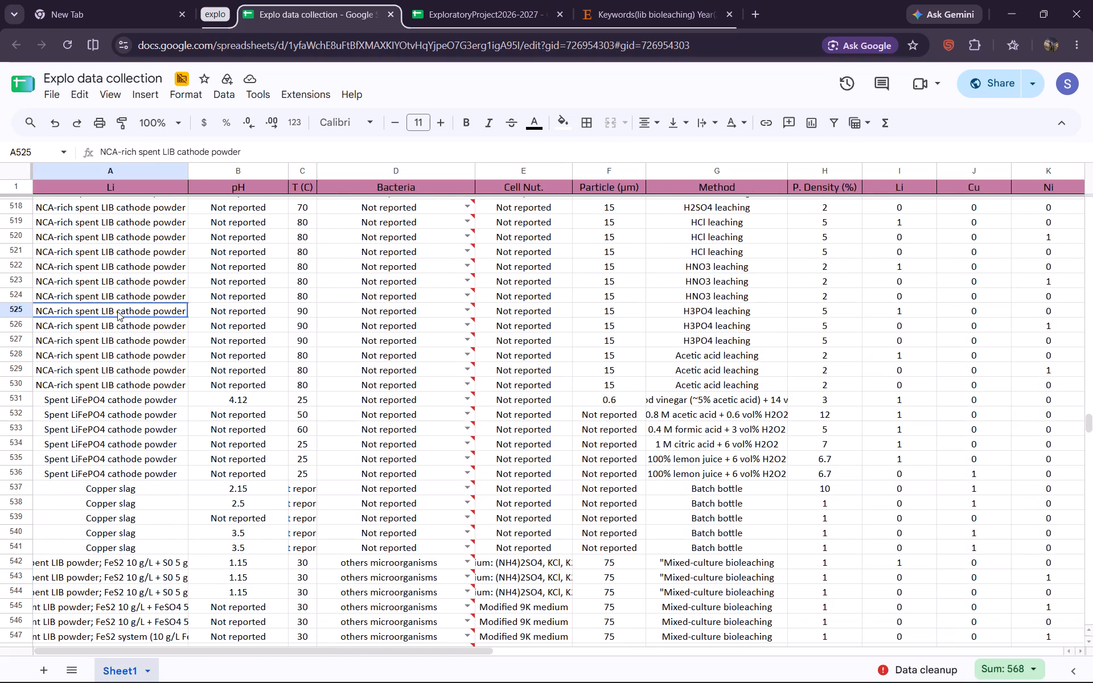
left_click(117, 311)
left_click_drag(117, 311, 712, 582)
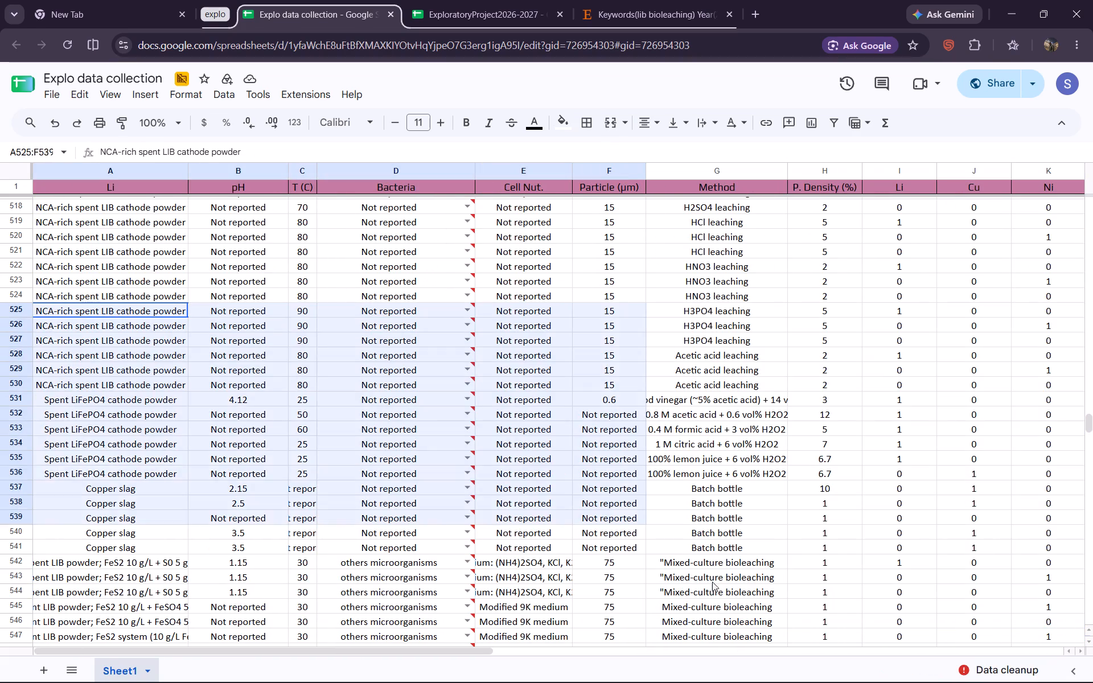
left_click_drag(712, 582, 1092, 492)
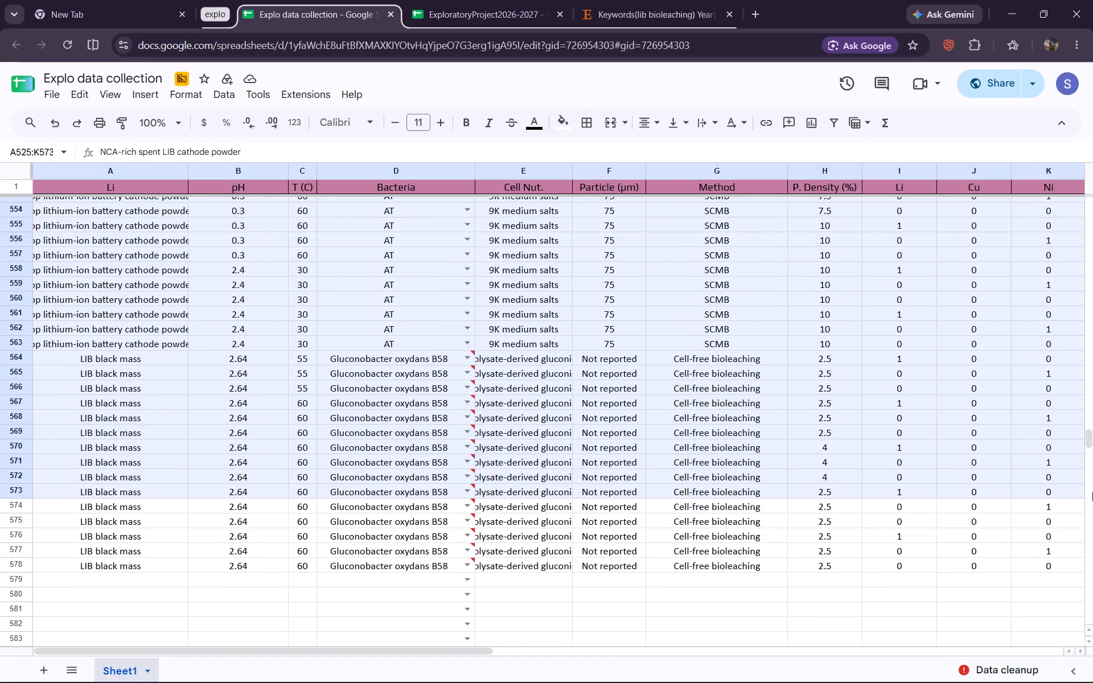
scroll(507, 374, "up", 5)
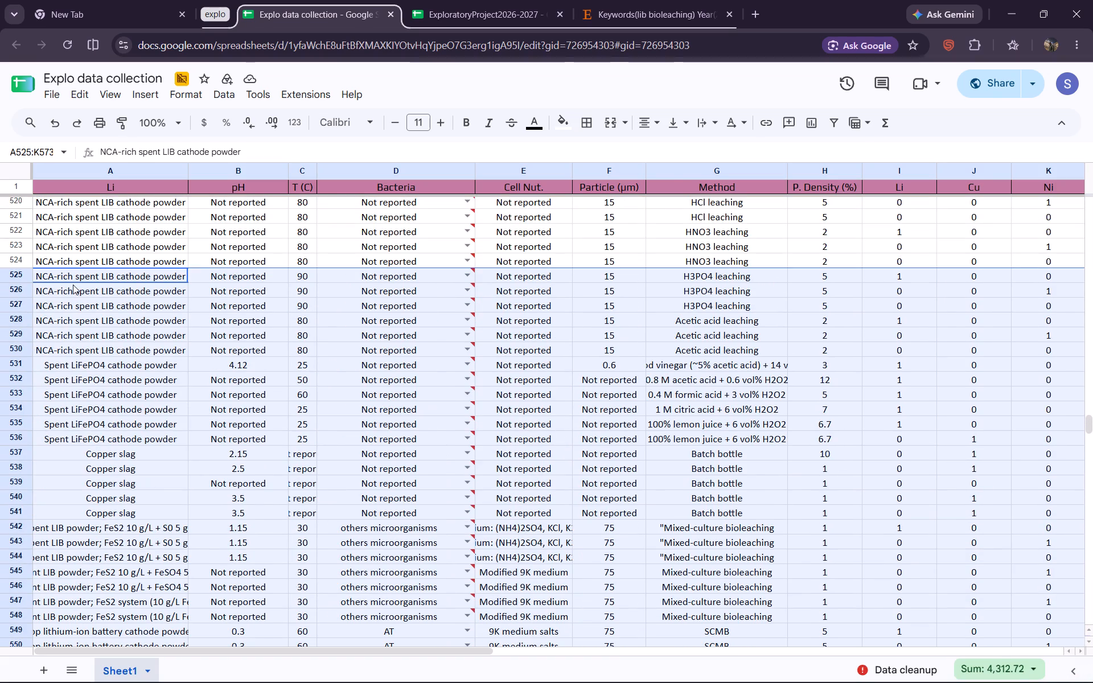
left_click(73, 285)
left_click(72, 277)
left_click_drag(72, 277, 1092, 682)
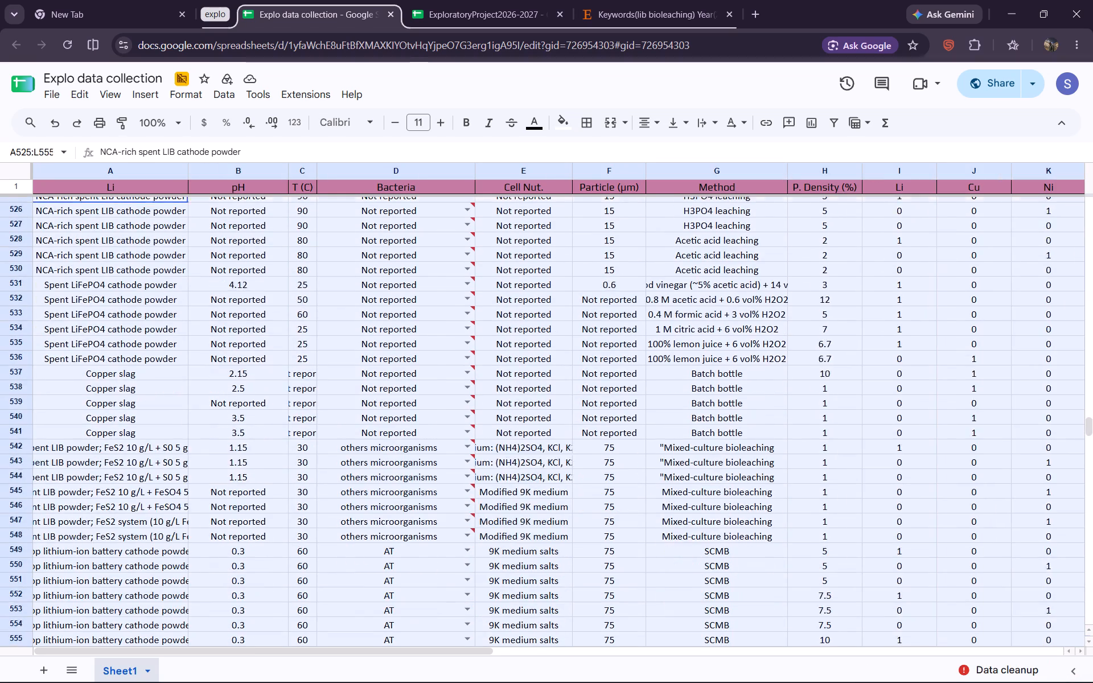
left_click_drag(1092, 682, 1092, 457)
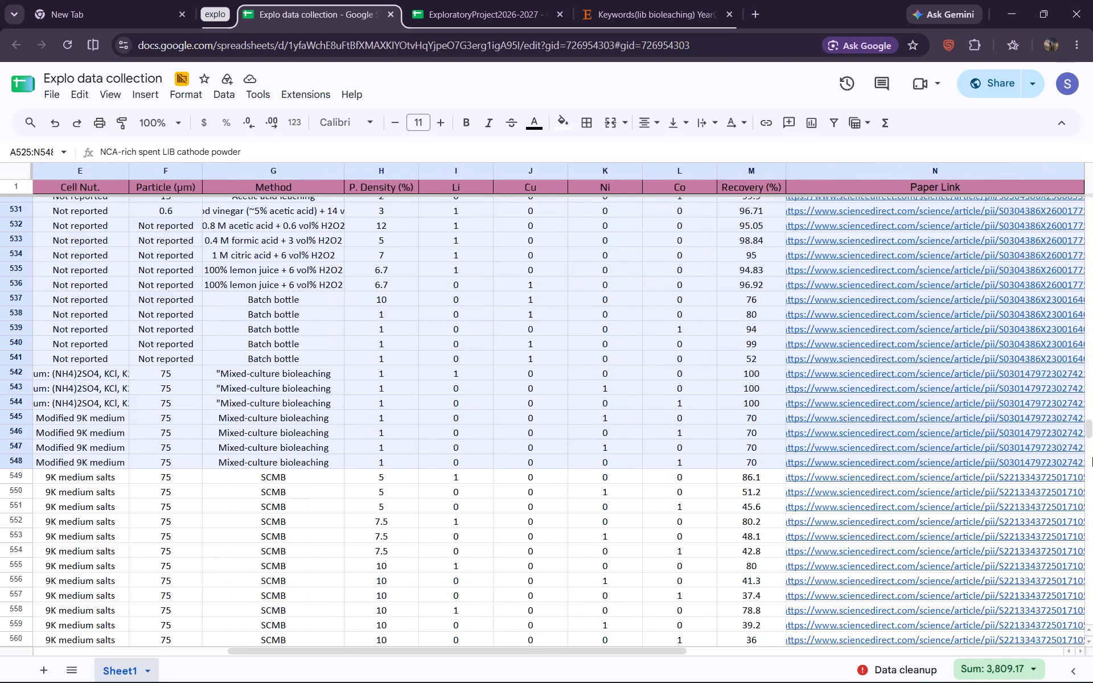
left_click_drag(1092, 457, 908, 487)
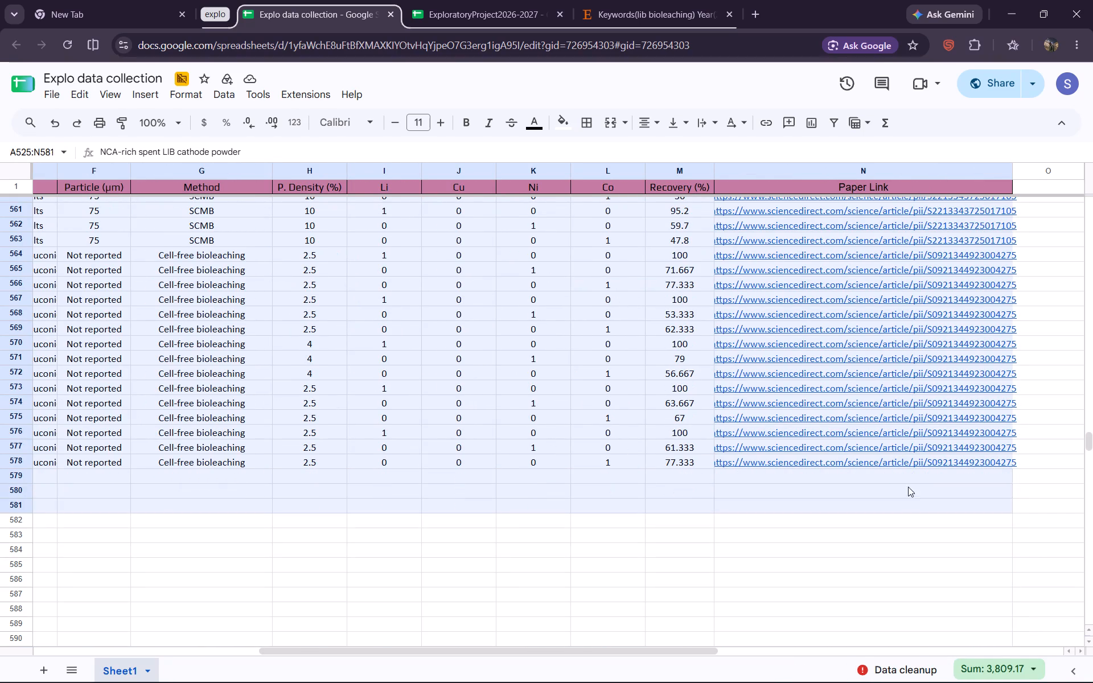
left_click_drag(908, 487, 911, 458)
key("ctrl+x")
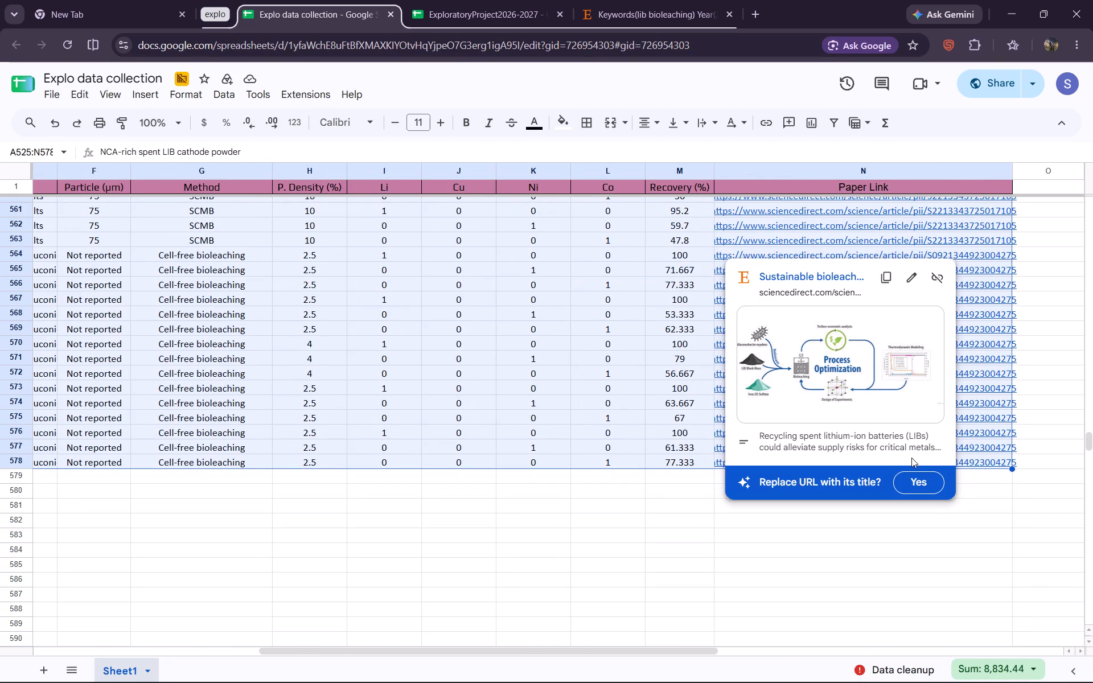
Paste the cut block into the empty rows starting at cell A339, directly below the spent-medium leaching entries.
scroll(657, 503, "up", 16)
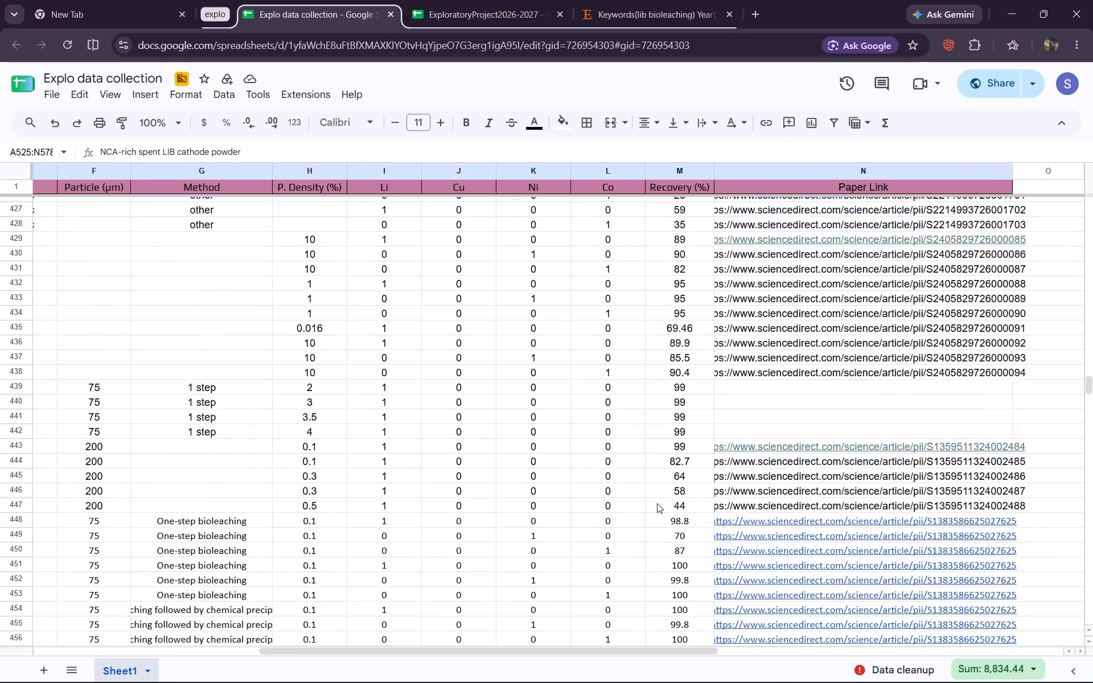
scroll(657, 503, "up", 10)
scroll(657, 503, "down", 5)
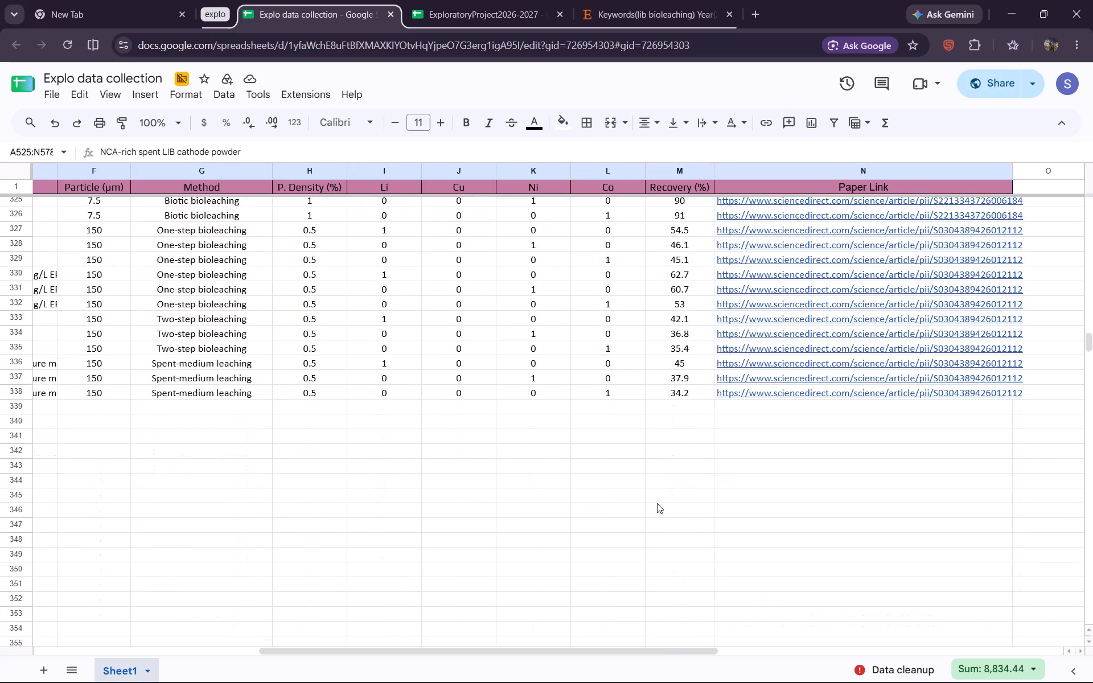
scroll(490, 479, "right", 6)
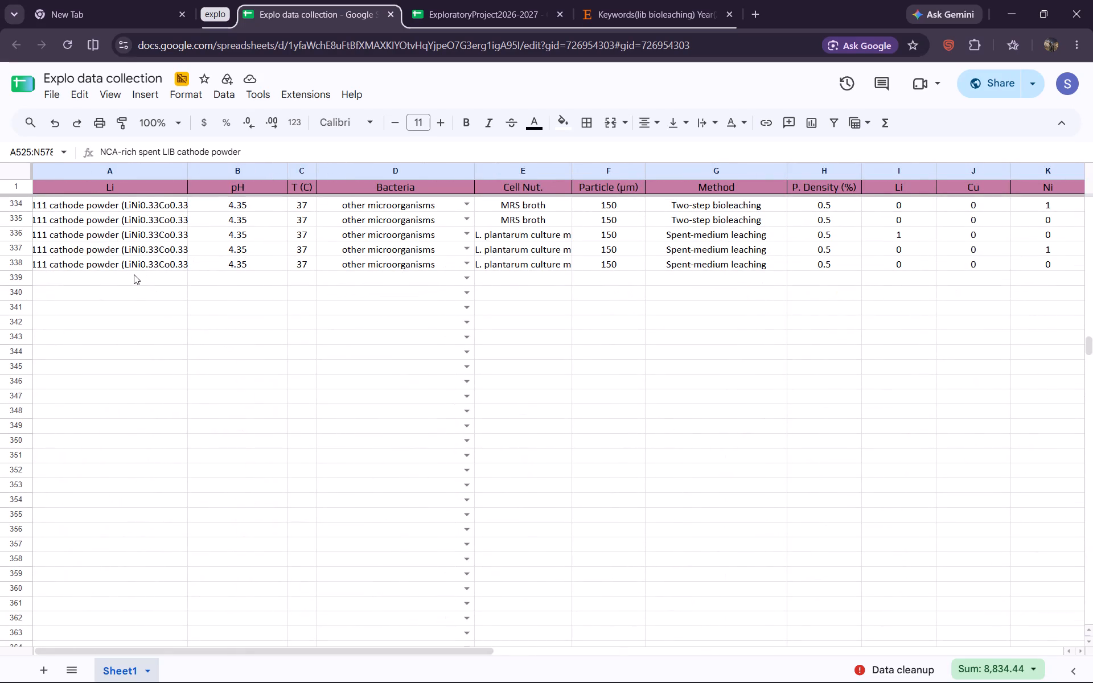
left_click(134, 274)
key("ctrl+v")
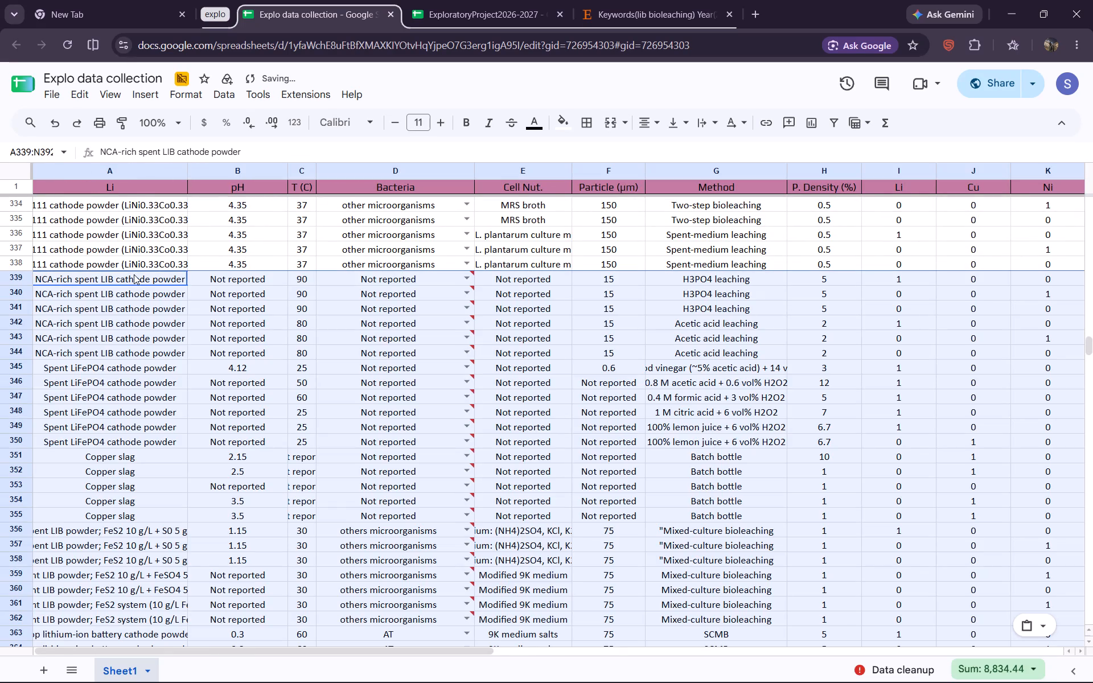
Cut the remaining NCA-rich spent LIB cathode powder entries in A516:N524, covering H2SO4, HCl and HNO3 leaching.
scroll(387, 430, "left", 3)
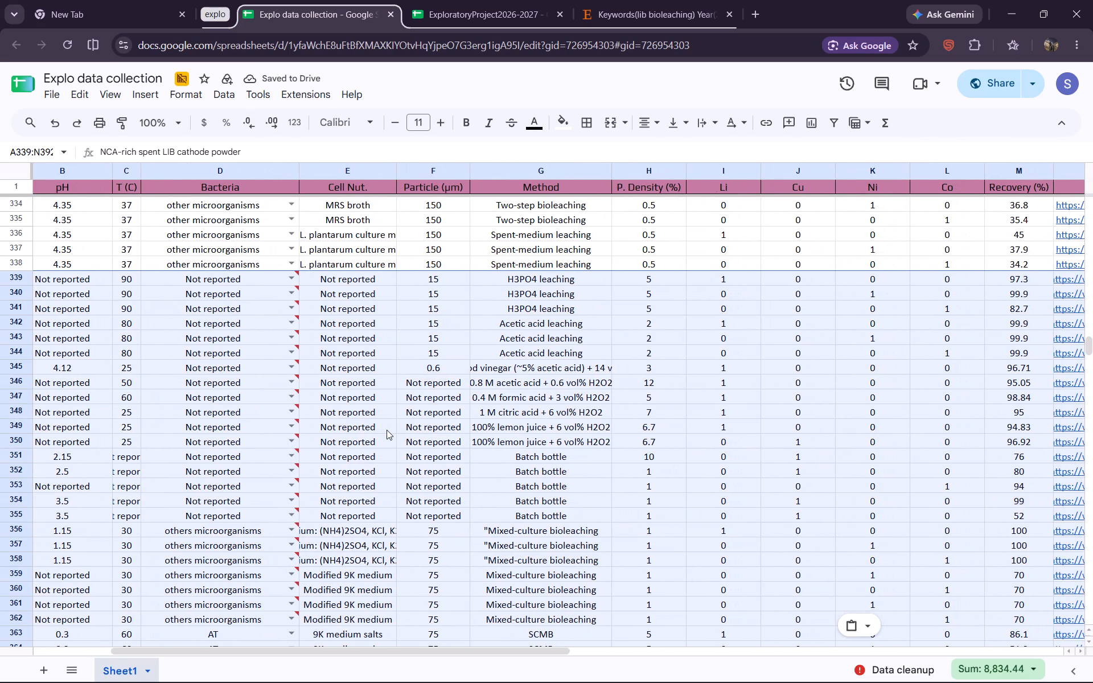
scroll(387, 430, "down", 3)
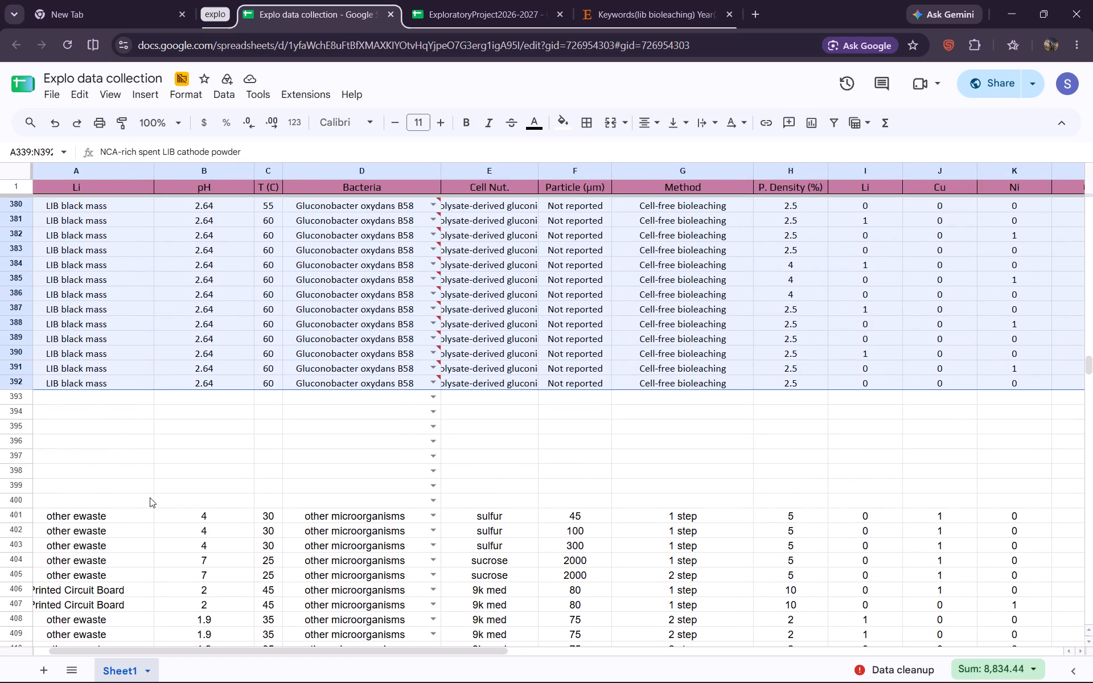
scroll(150, 497, "down", 10)
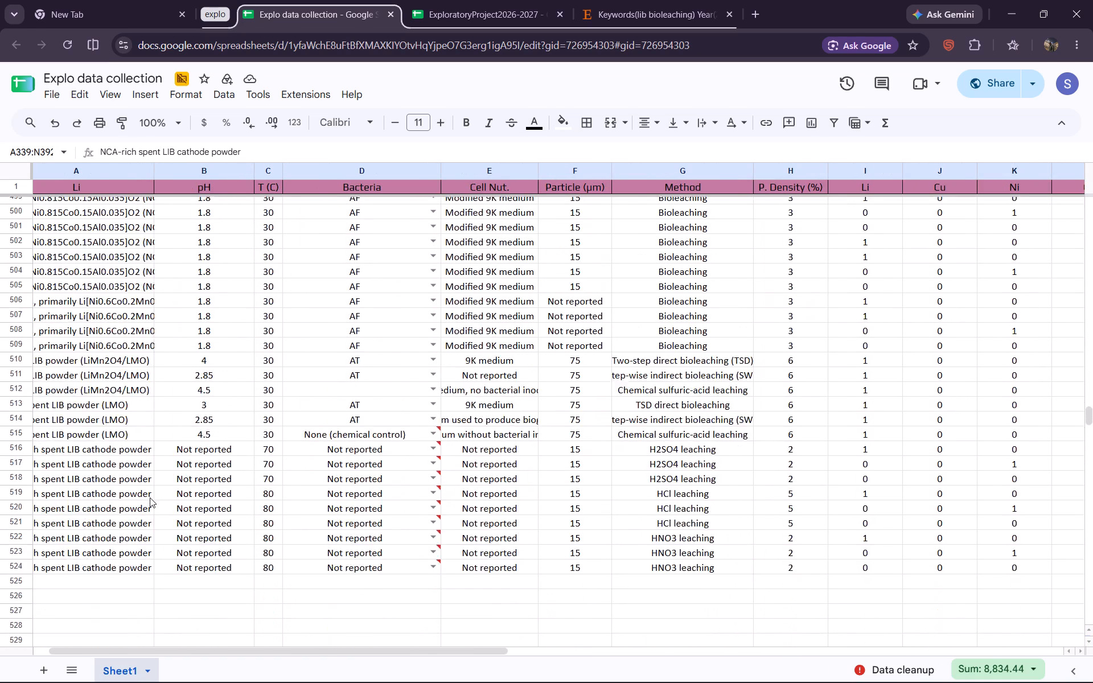
scroll(150, 497, "down", 6)
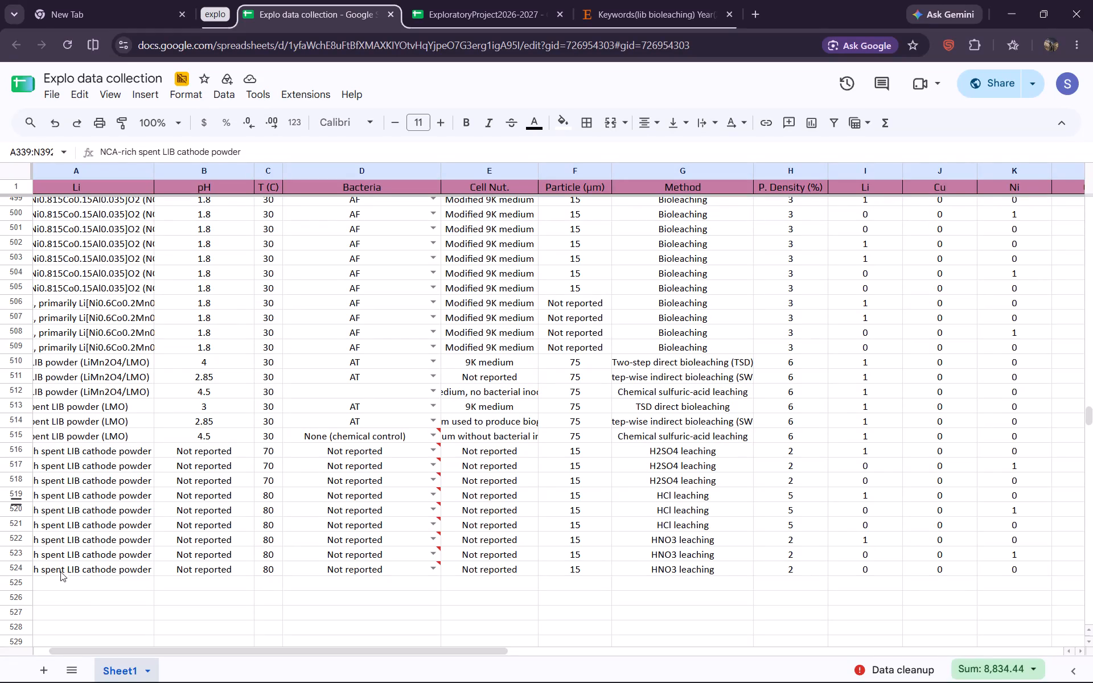
left_click(65, 451)
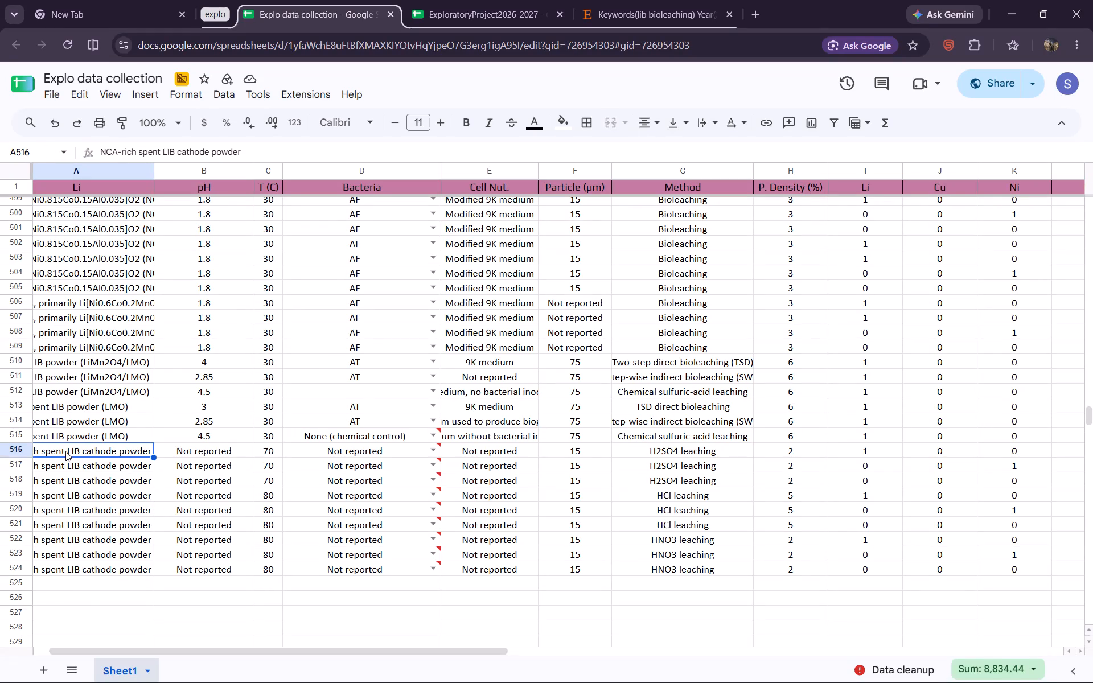
scroll(65, 451, "right", 1)
left_click_drag(141, 449, 957, 587)
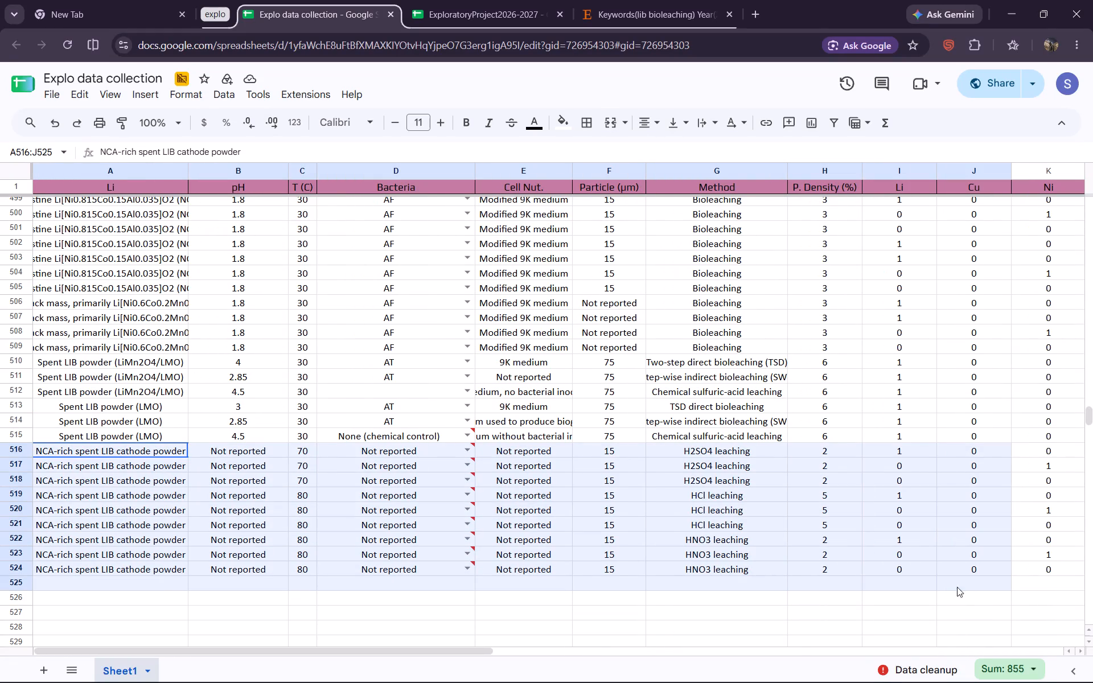
left_click_drag(957, 587, 1092, 586)
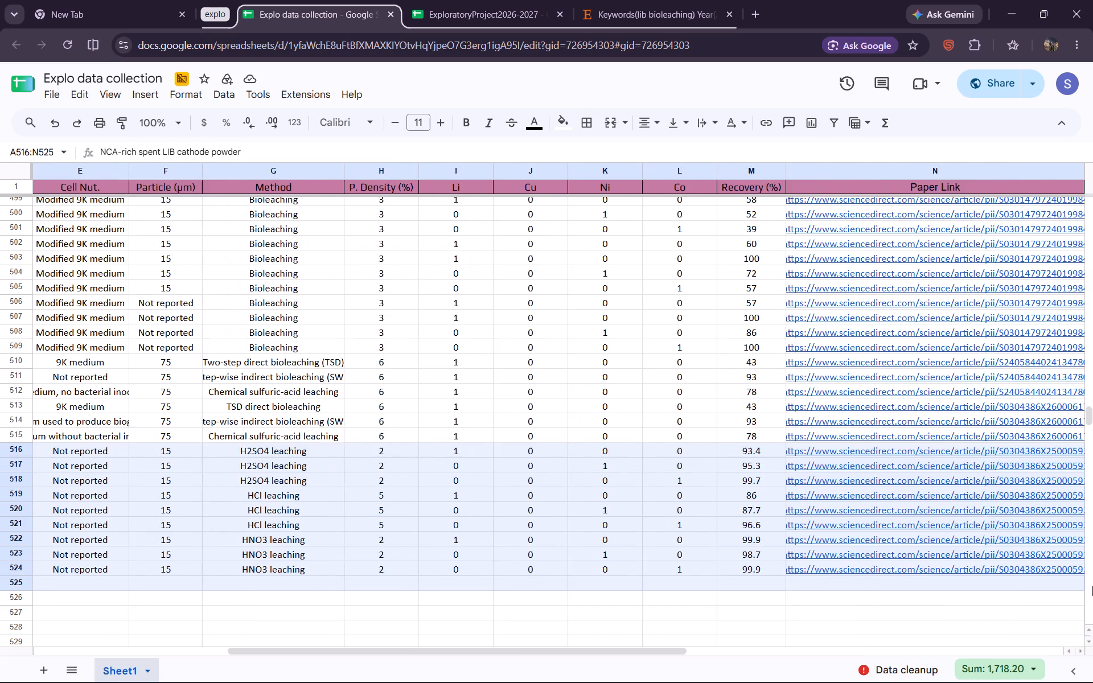
left_click_drag(1092, 586, 997, 576)
key("ctrl+x")
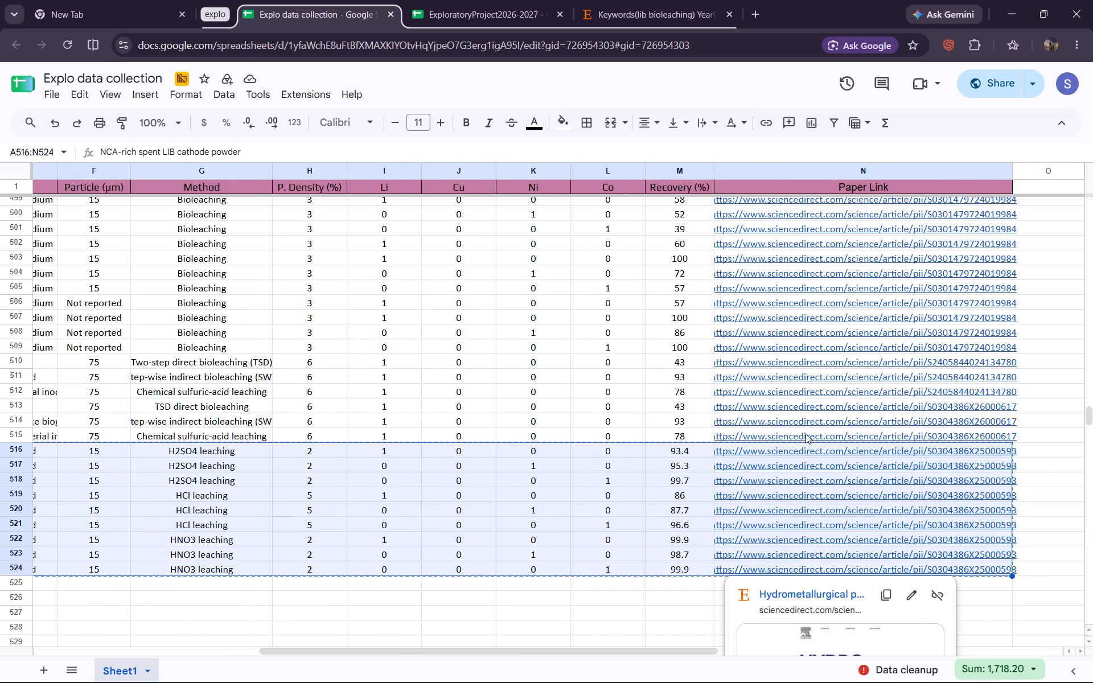
Paste the cut NCA-rich cathode powder entries starting at cell A393, directly below the last LIB black mass entry.
scroll(705, 321, "up", 13)
scroll(705, 321, "right", 1)
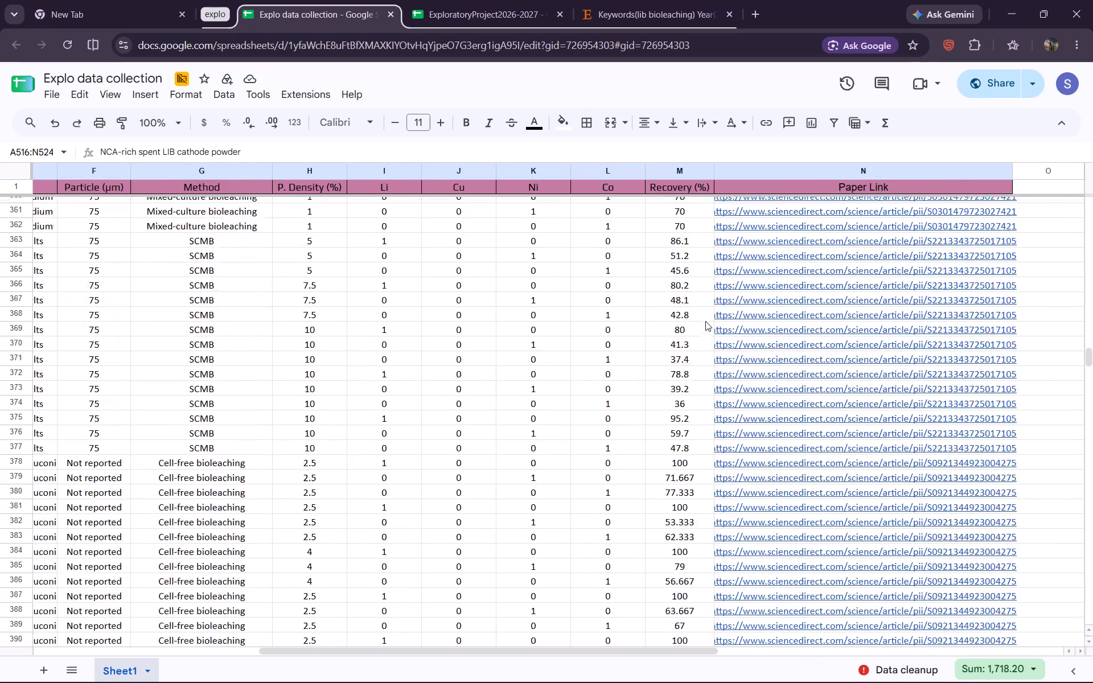
scroll(705, 321, "right", 1)
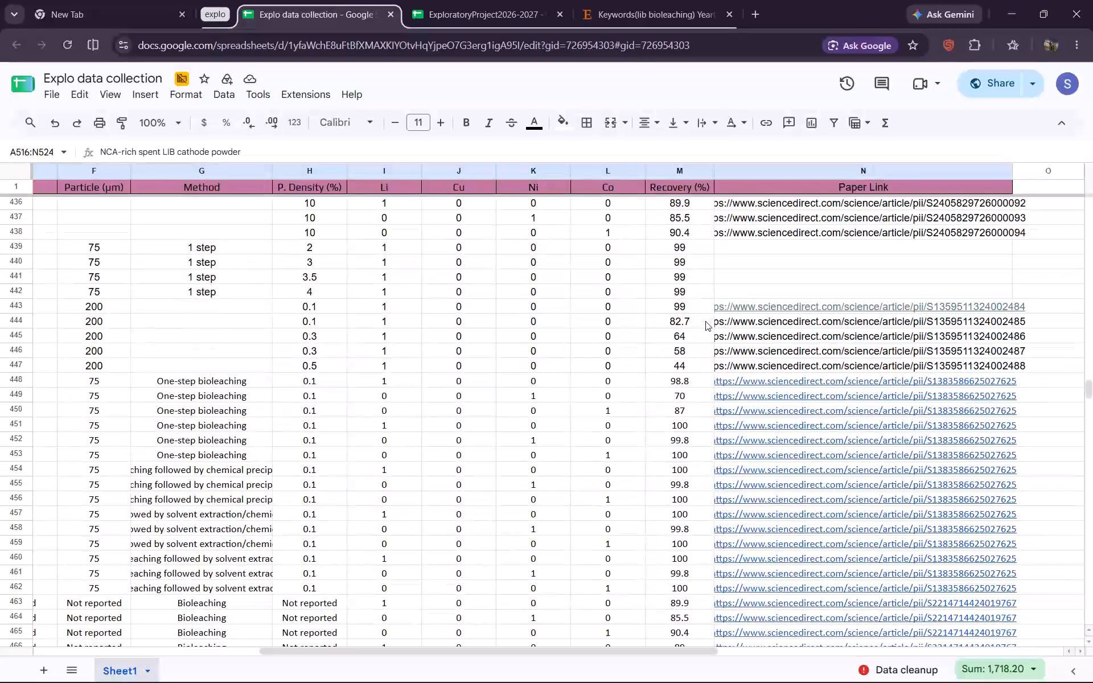
scroll(705, 321, "right", 1)
scroll(705, 321, "down", 4)
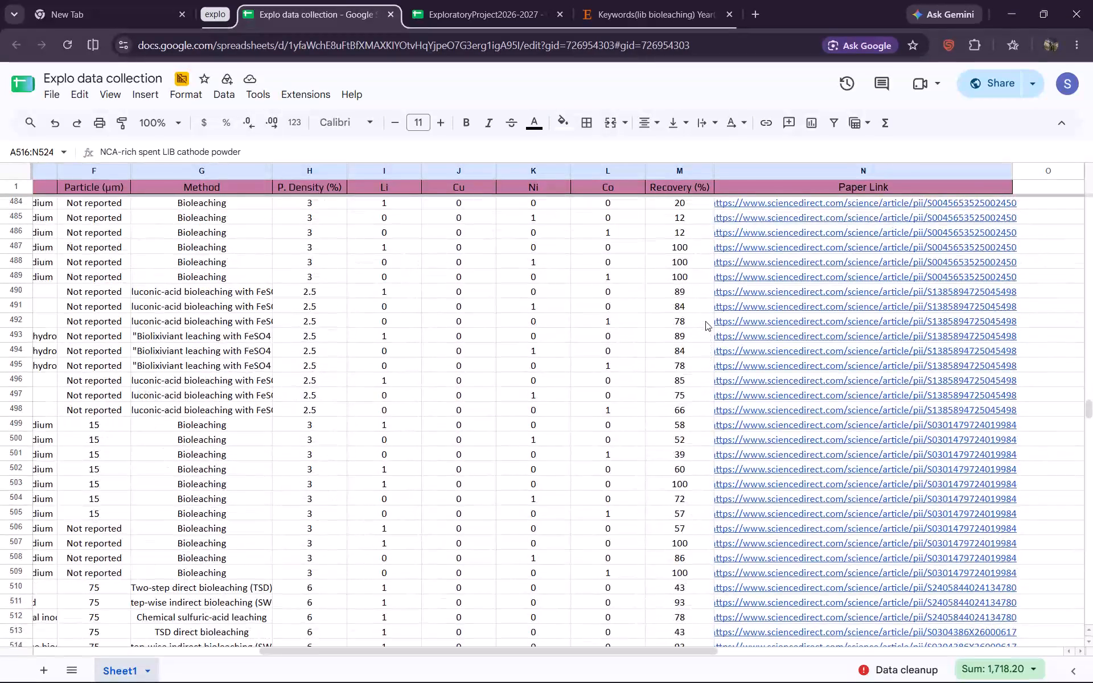
scroll(705, 321, "down", 1)
scroll(705, 321, "up", 8)
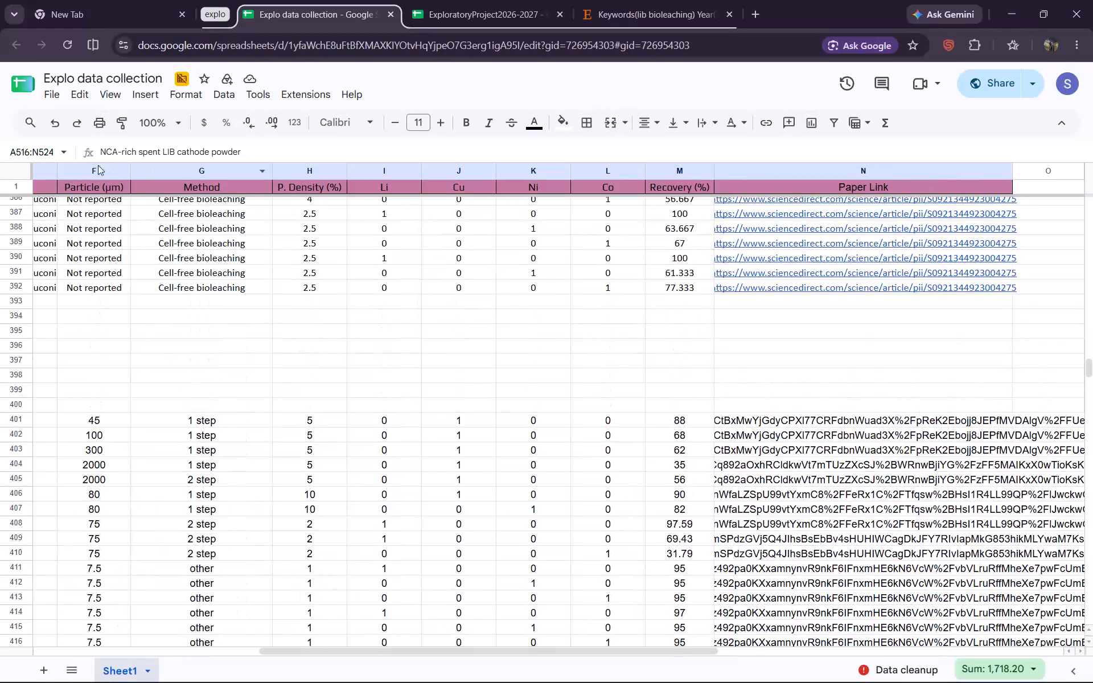
scroll(187, 310, "right", 14)
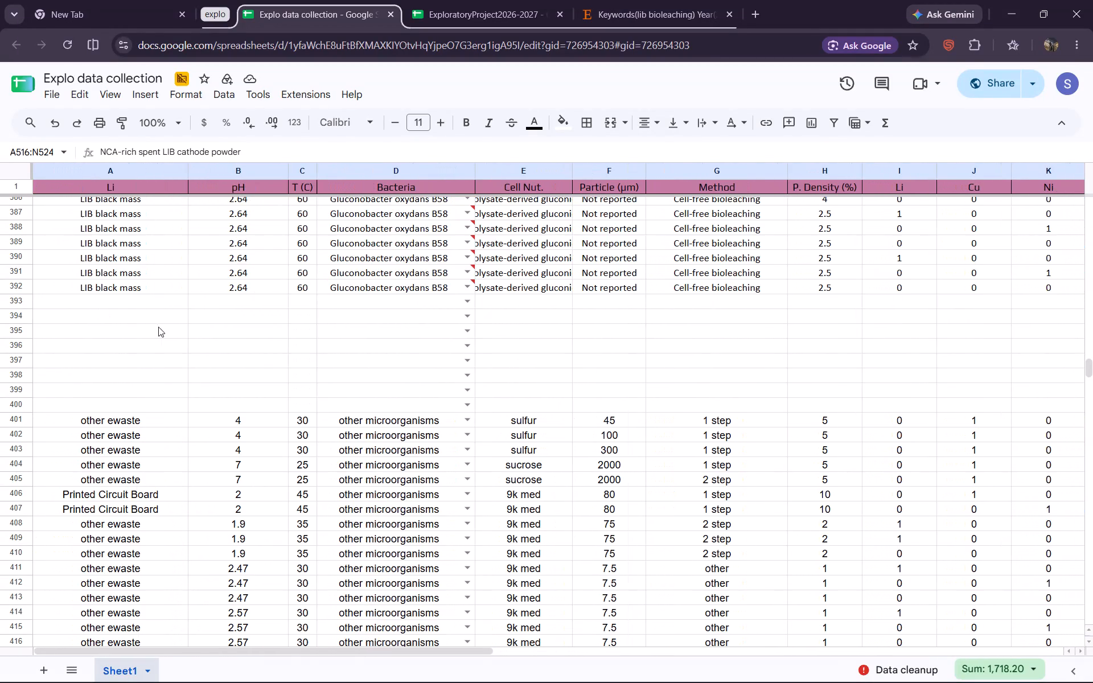
left_click(107, 301)
key("ctrl+v")
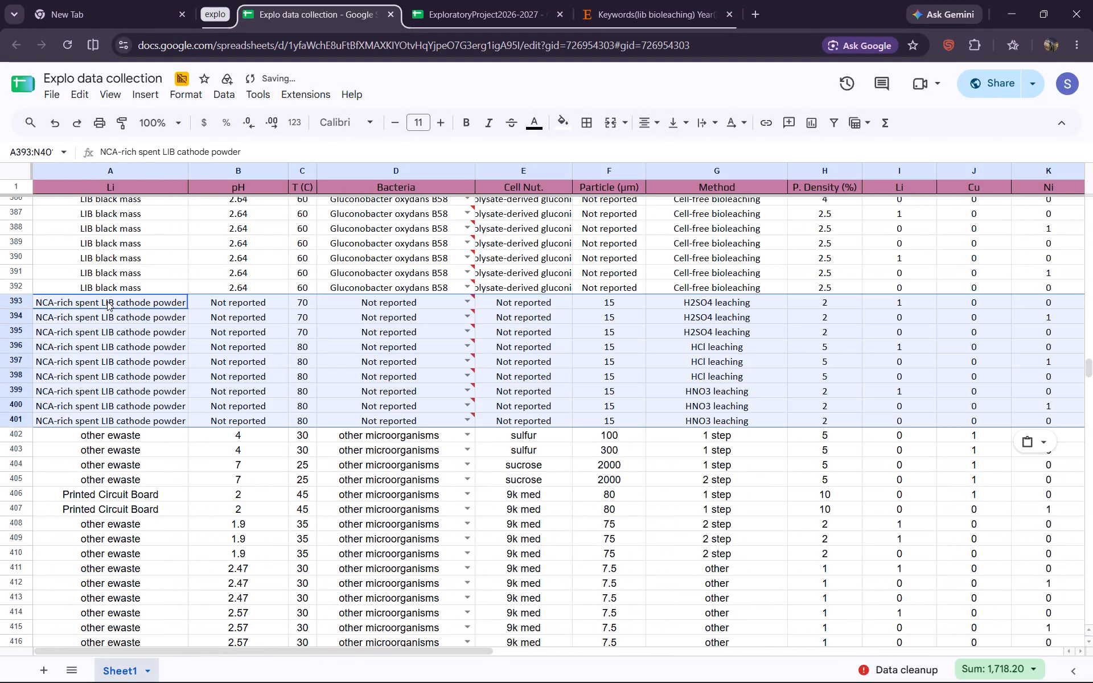
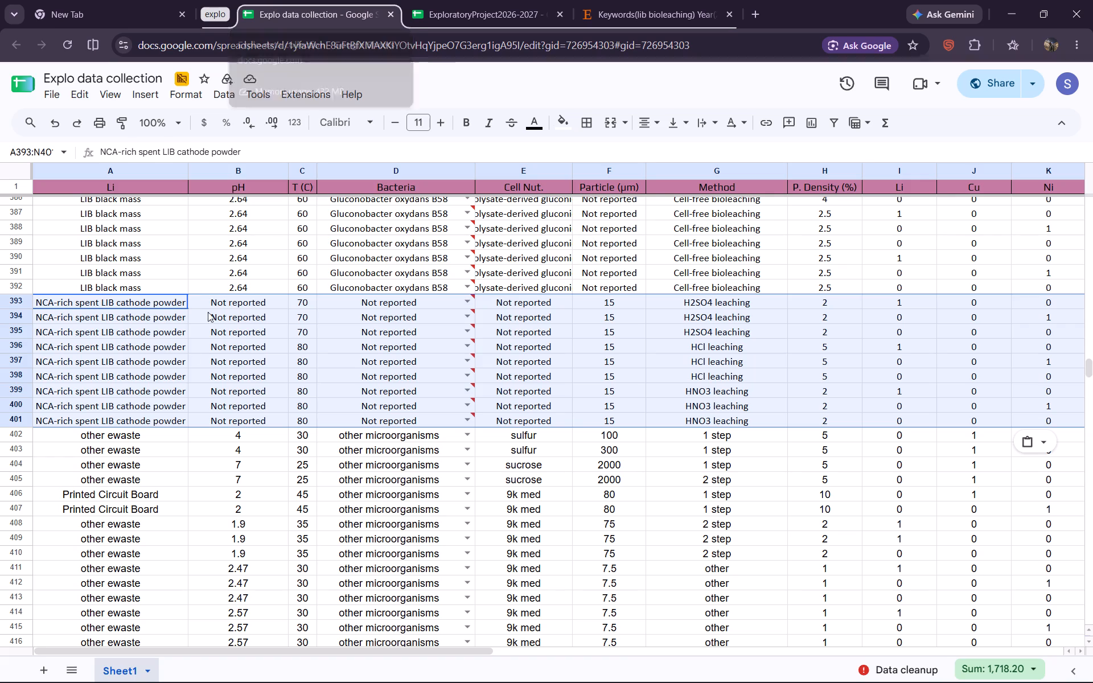
Clear the "Not reported" Bacteria entries in D339:D355, from the first H3PO4 leaching row to the last copper slag row.
left_click(162, 385)
scroll(162, 385, "up", 2)
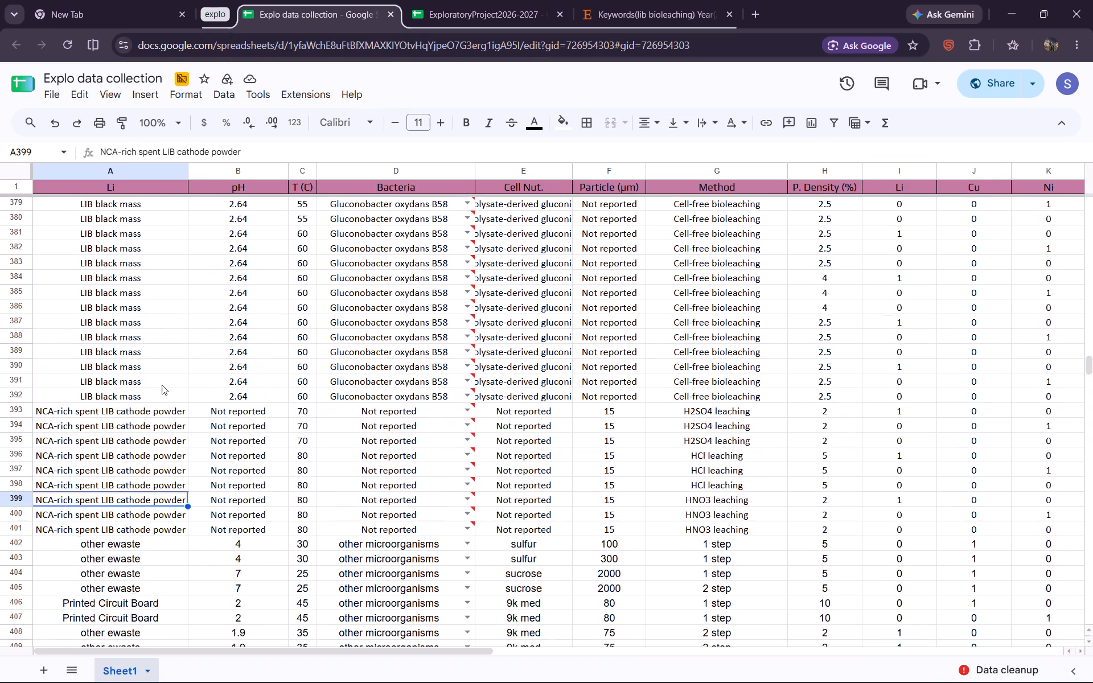
scroll(162, 385, "up", 7)
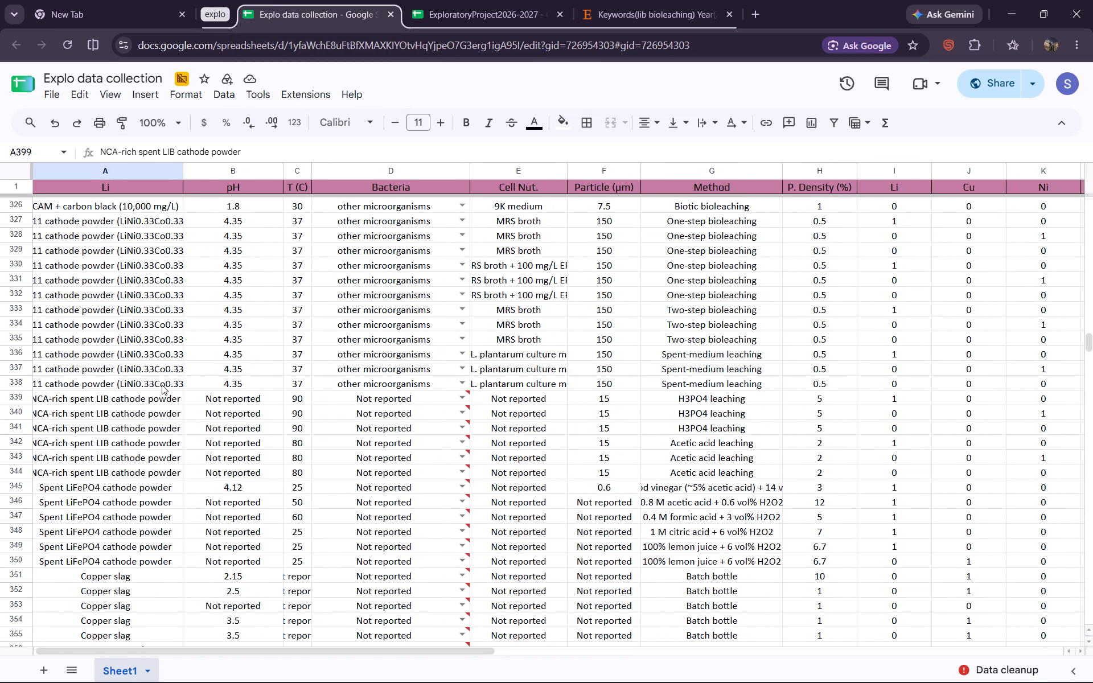
scroll(371, 458, "down", 1)
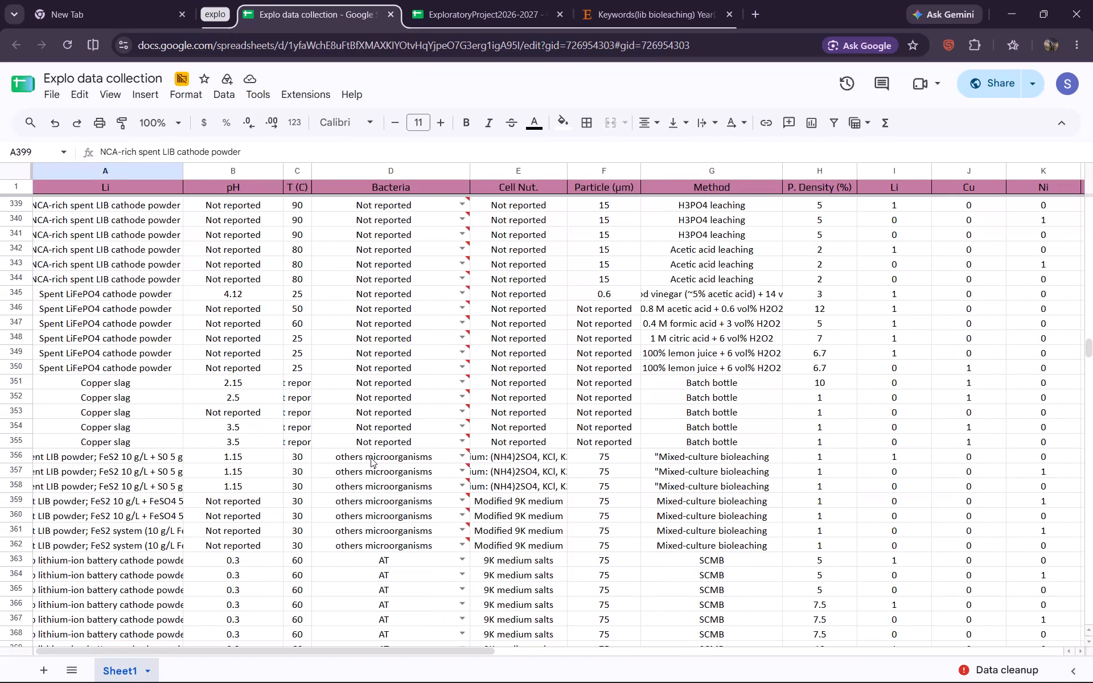
scroll(371, 458, "down", 1)
scroll(395, 570, "up", 3)
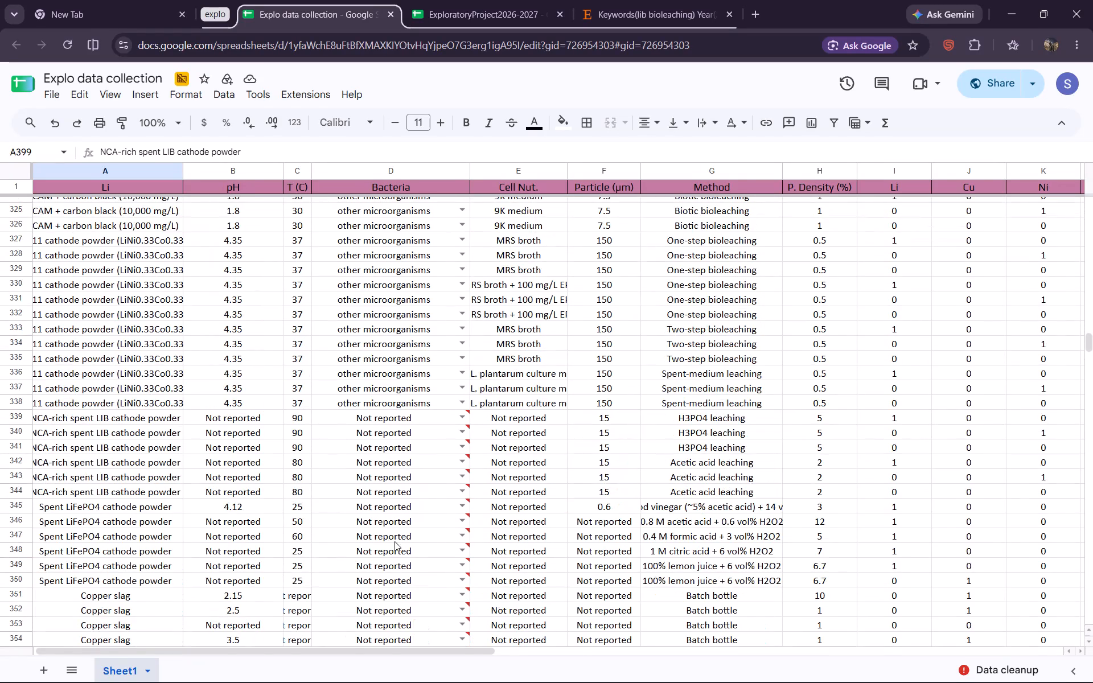
left_click(420, 419)
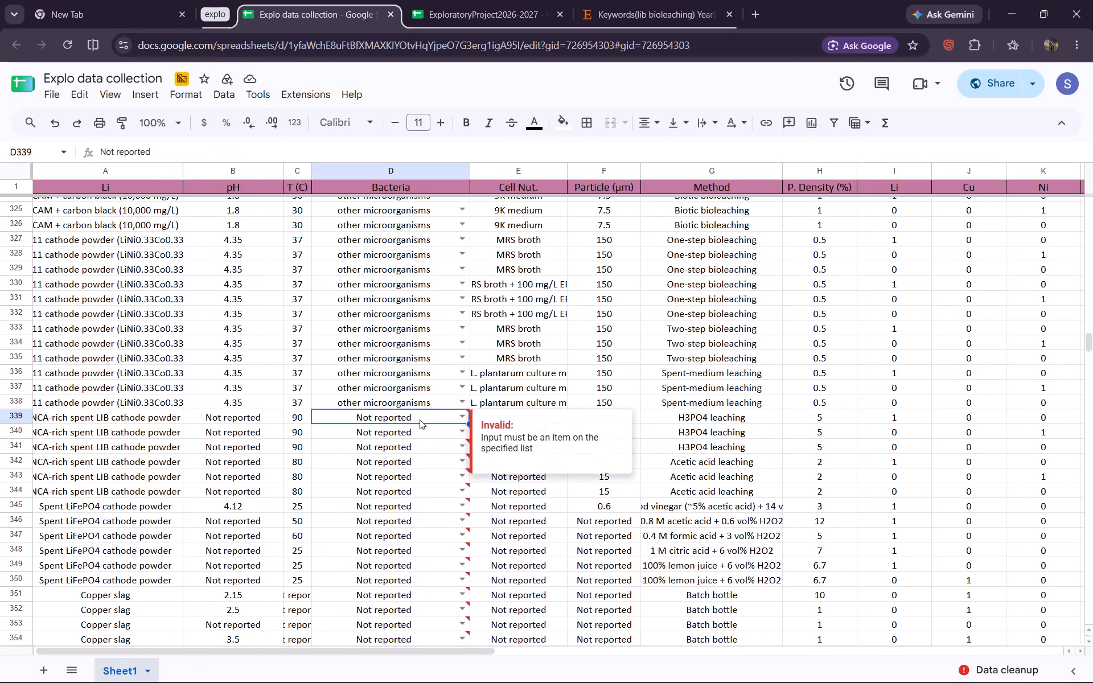
key("shift+Down")
key("shift+Down")
key("shift+Down")
key("shift+Down")
key("shift+Down")
key("shift+Down")
key("shift+Down")
key("shift+Down")
key("shift+Down")
key("shift+Down")
key("shift+Down")
key("shift+Down")
key("shift+Down")
key("shift+Down")
key("shift+Down")
key("shift+Down")
key("shift+Down")
key("shift+Down")
key("shift+Down")
key("shift+Down")
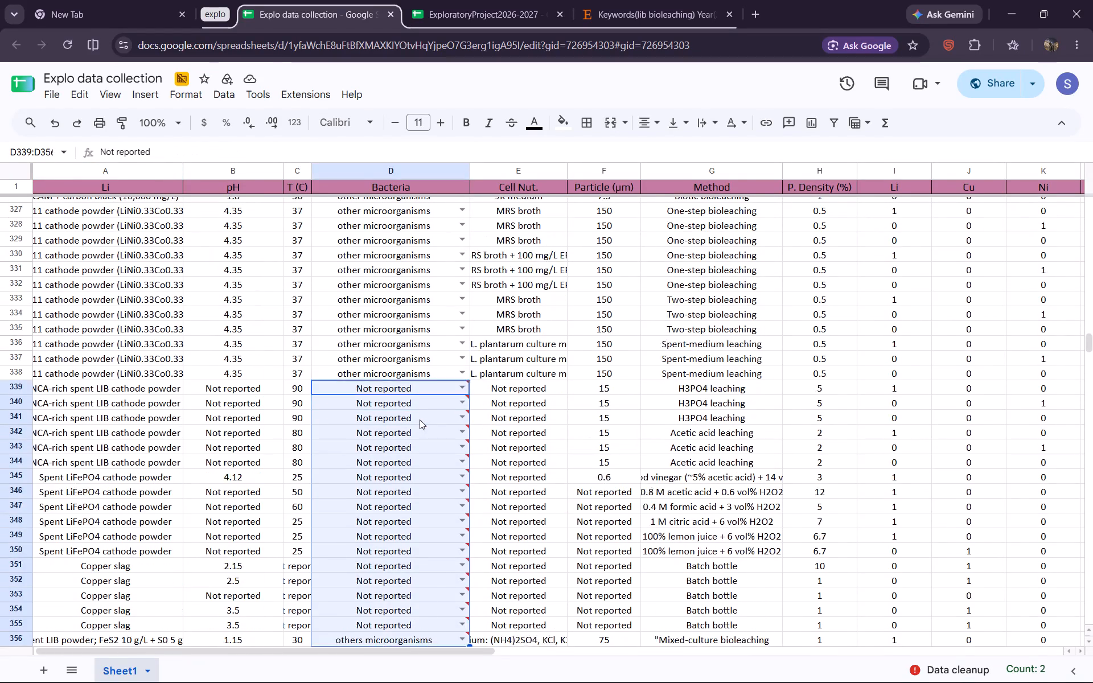
key("shift+Up")
key("shift+Up")
key("shift+Up")
key("shift+Up")
key("shift+Up")
key("shift+Up")
key("shift+Up")
key("shift+Up")
key("shift+Up")
key("shift+Up")
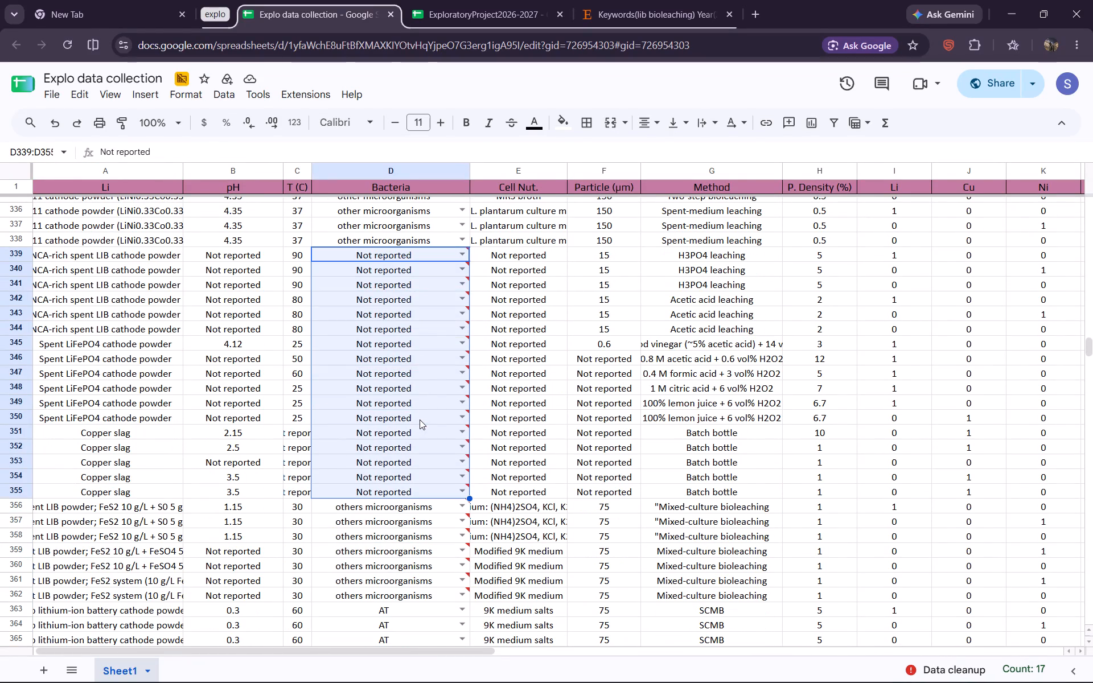
key("Delete")
Set the Bacteria value in D357 to "other microorganisms" and fill it down through D362.
scroll(449, 554, "down", 1)
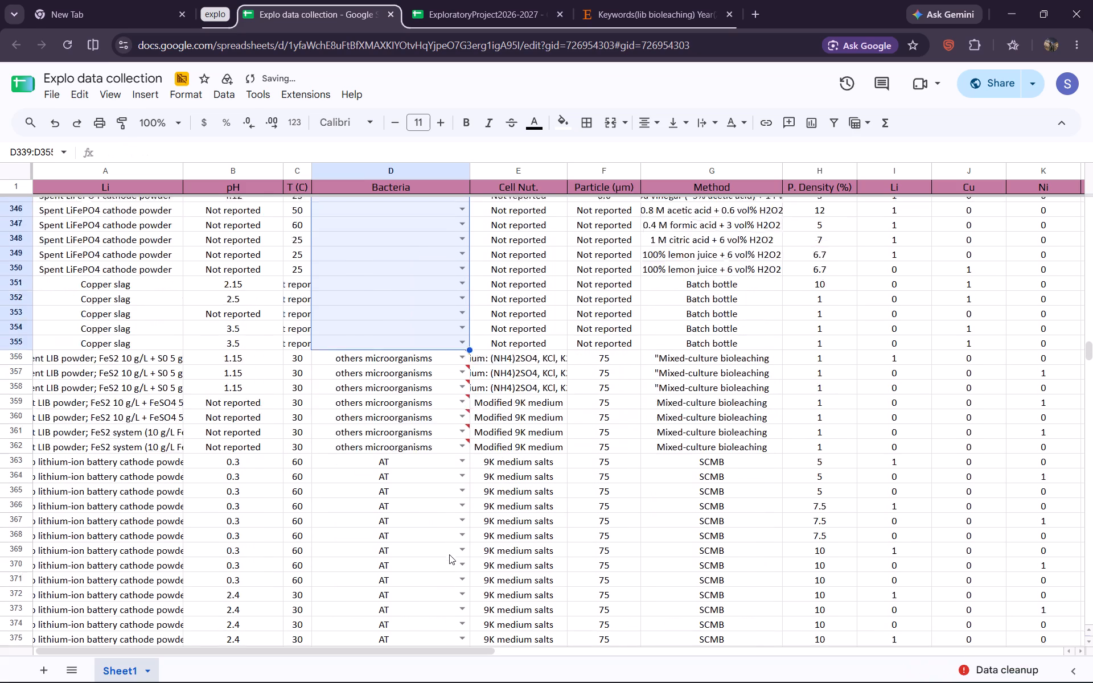
scroll(449, 554, "down", 2)
left_click(429, 268)
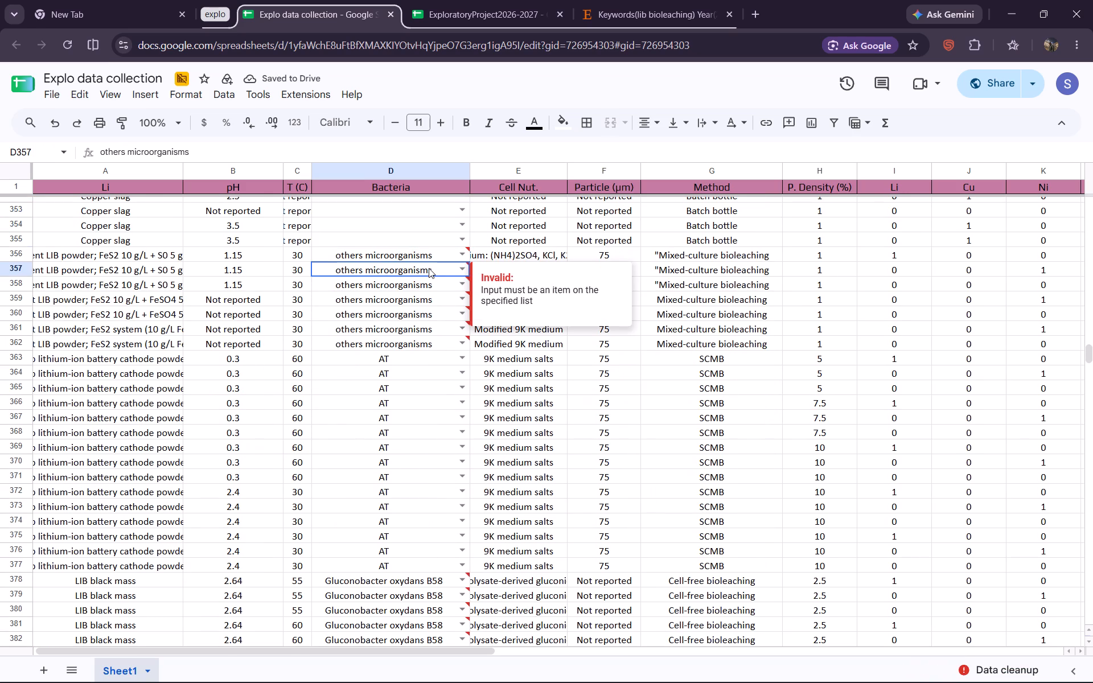
left_click(461, 274)
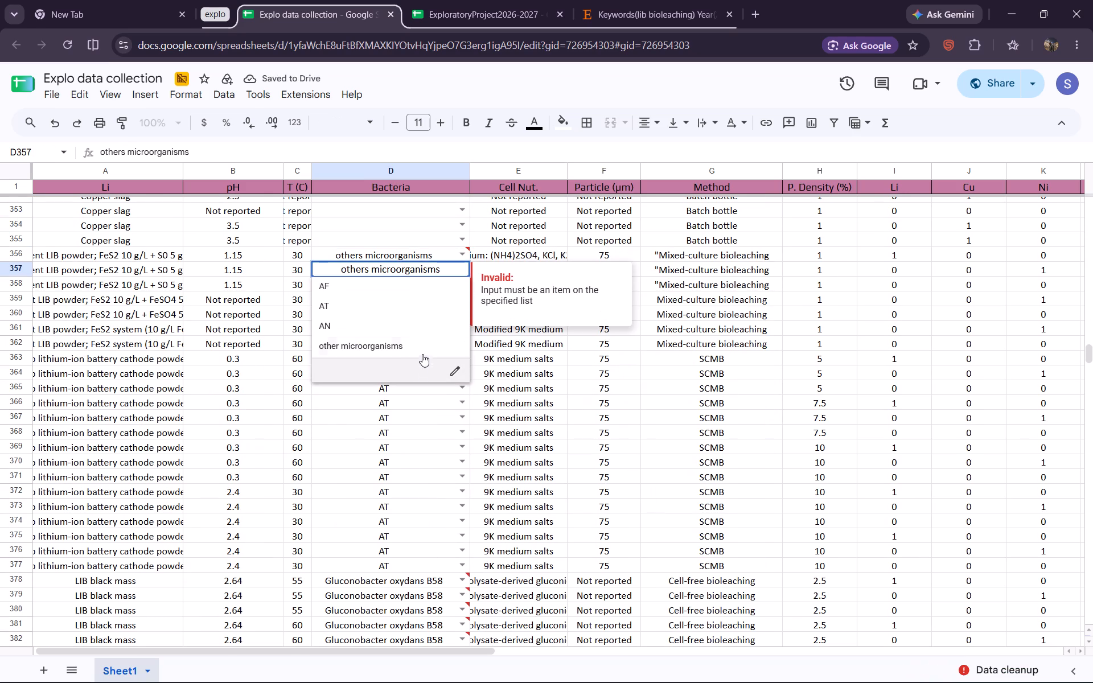
left_click(424, 348)
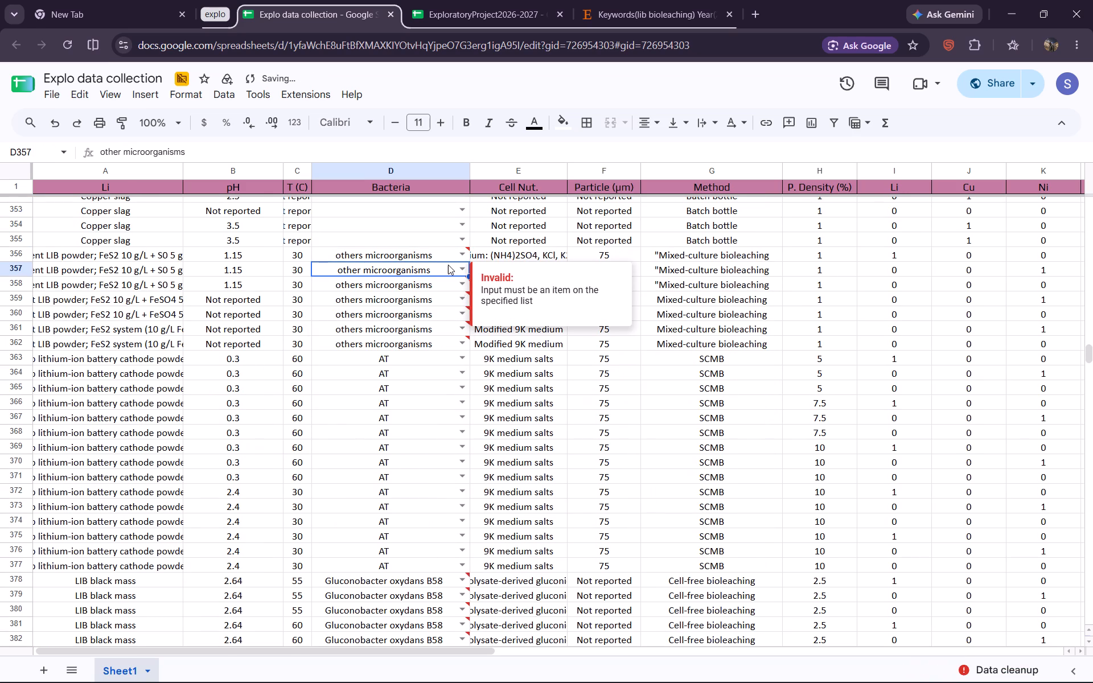
left_click_drag(471, 274, 480, 349)
Set the Bacteria value of the first LIB black mass row, D378, to "other microorganisms" and fill it down through D392.
scroll(459, 492, "down", 1)
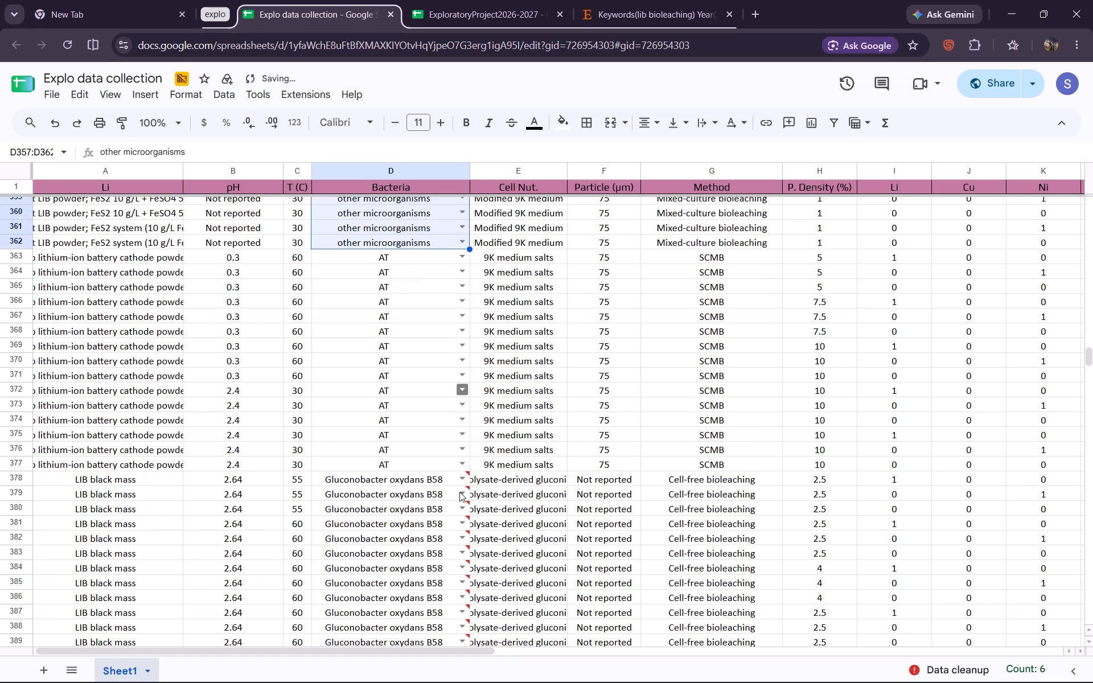
scroll(459, 492, "down", 1)
left_click(459, 492)
left_click(417, 428)
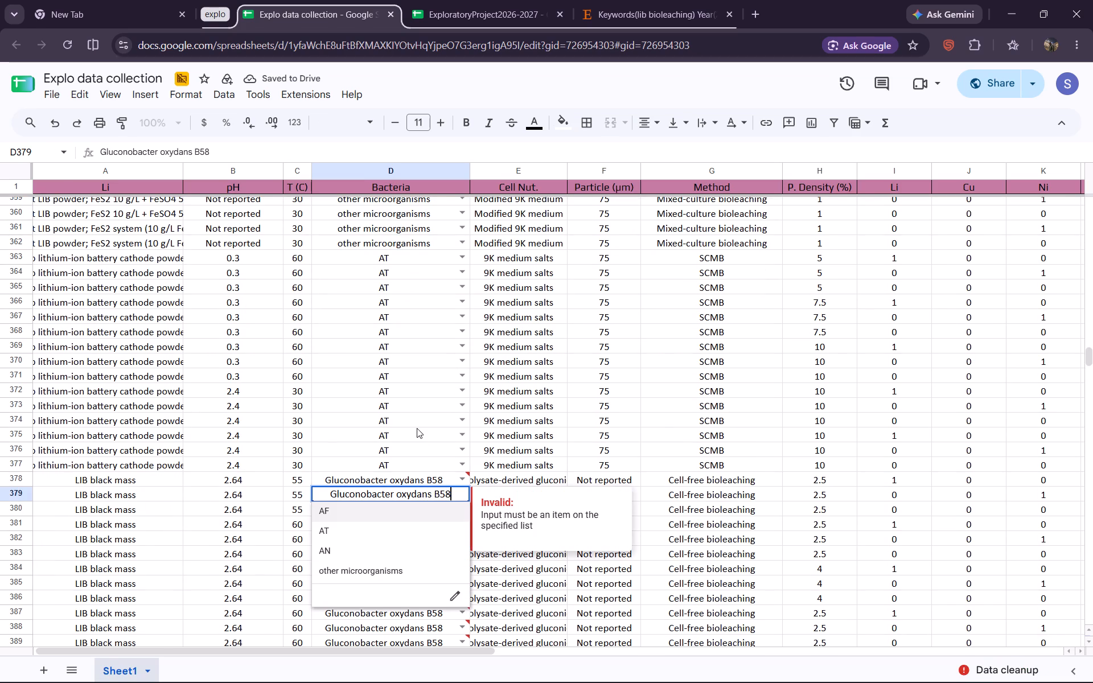
left_click(461, 478)
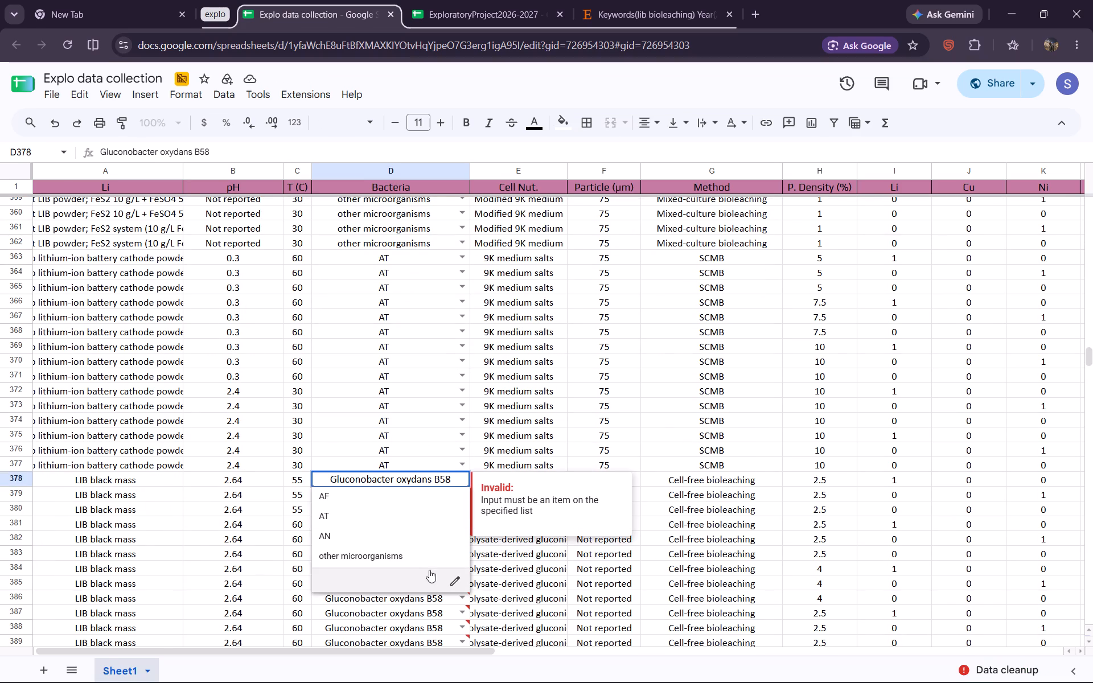
left_click(429, 559)
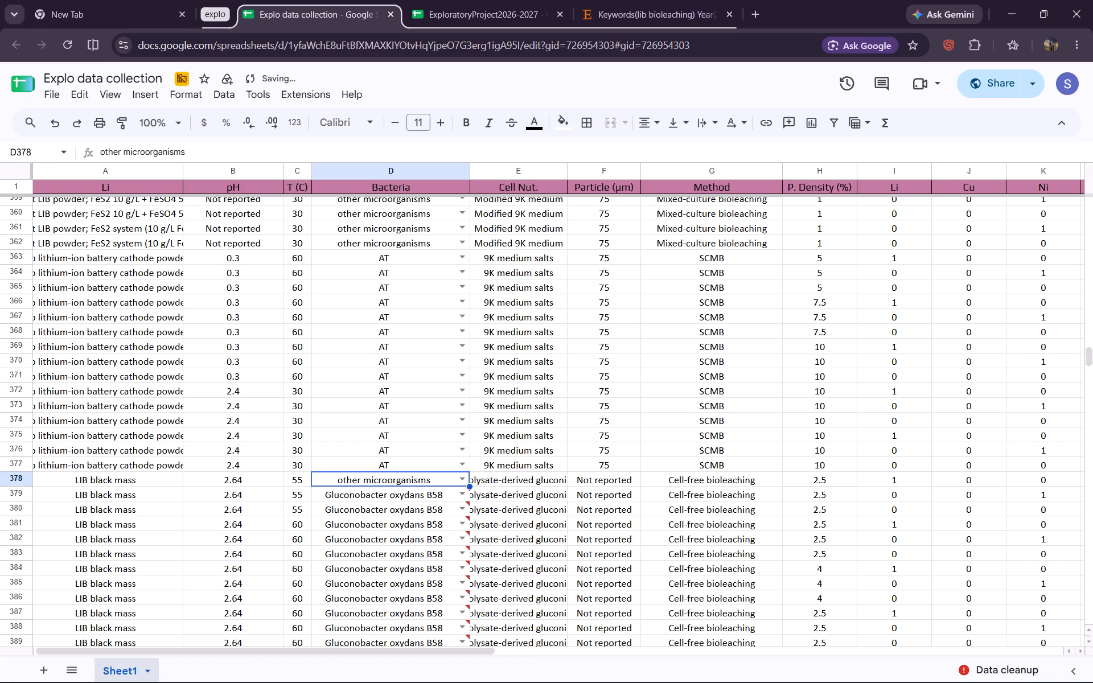
left_click_drag(466, 487, 445, 443)
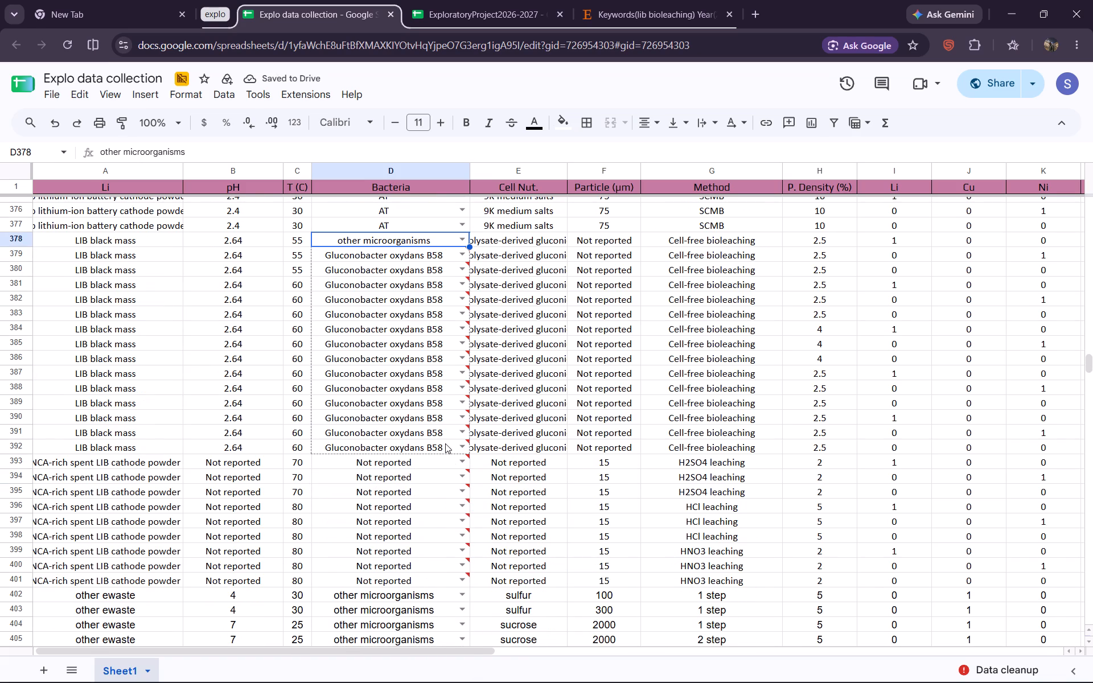
left_click_drag(445, 443, 445, 446)
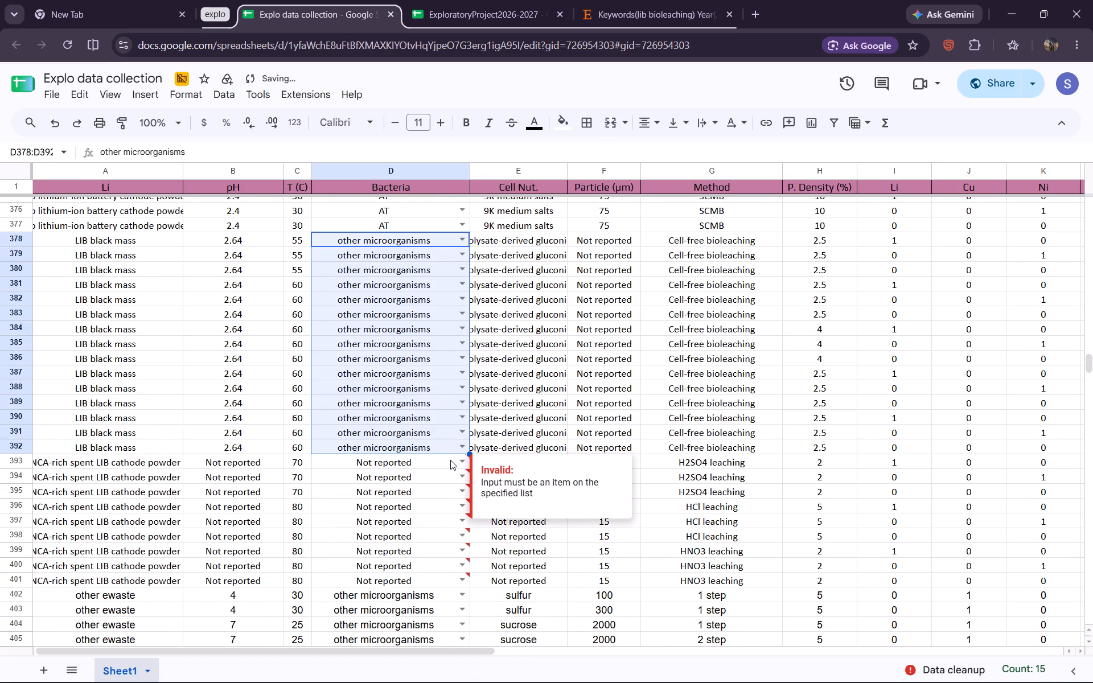
Clear the "Not reported" Bacteria entries of the NCA-rich spent LIB cathode powder rows in D393:D401.
left_click(450, 460)
key("shift+Down")
key("shift+Down")
key("shift+Down")
key("shift+Down")
key("shift+Down")
key("shift+Down")
key("shift+Down")
key("shift+Down")
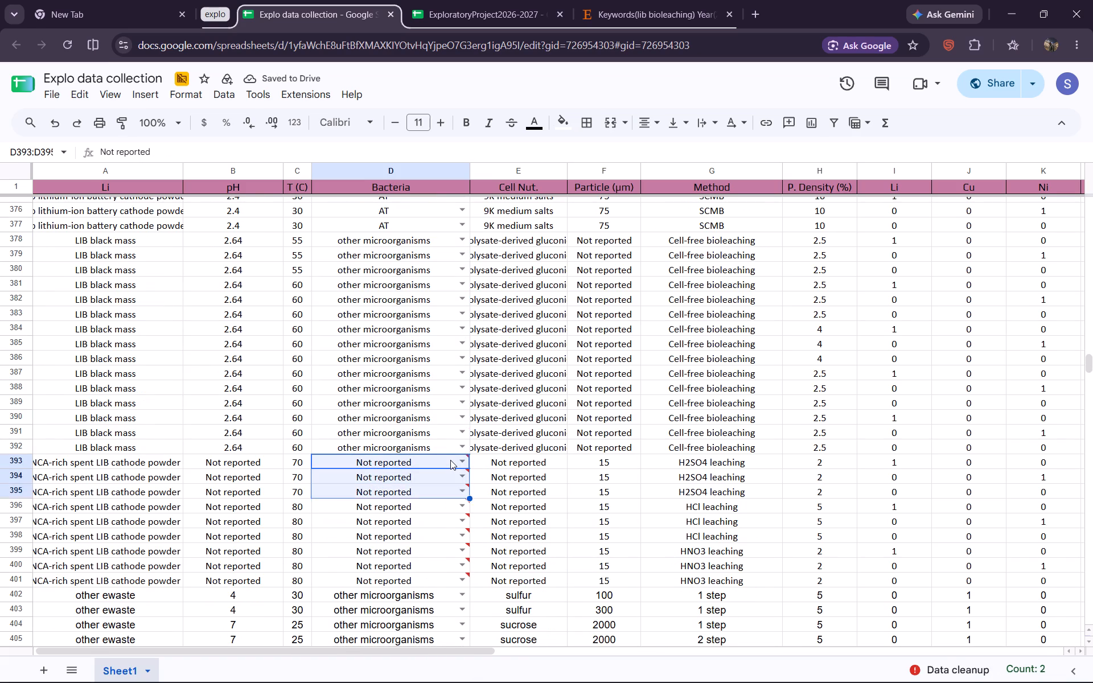
key("Delete")
Set the Bacteria value in D490, the first "None (synthetic gluconic acid)" row, to "other microorganisms".
scroll(450, 460, "down", 1)
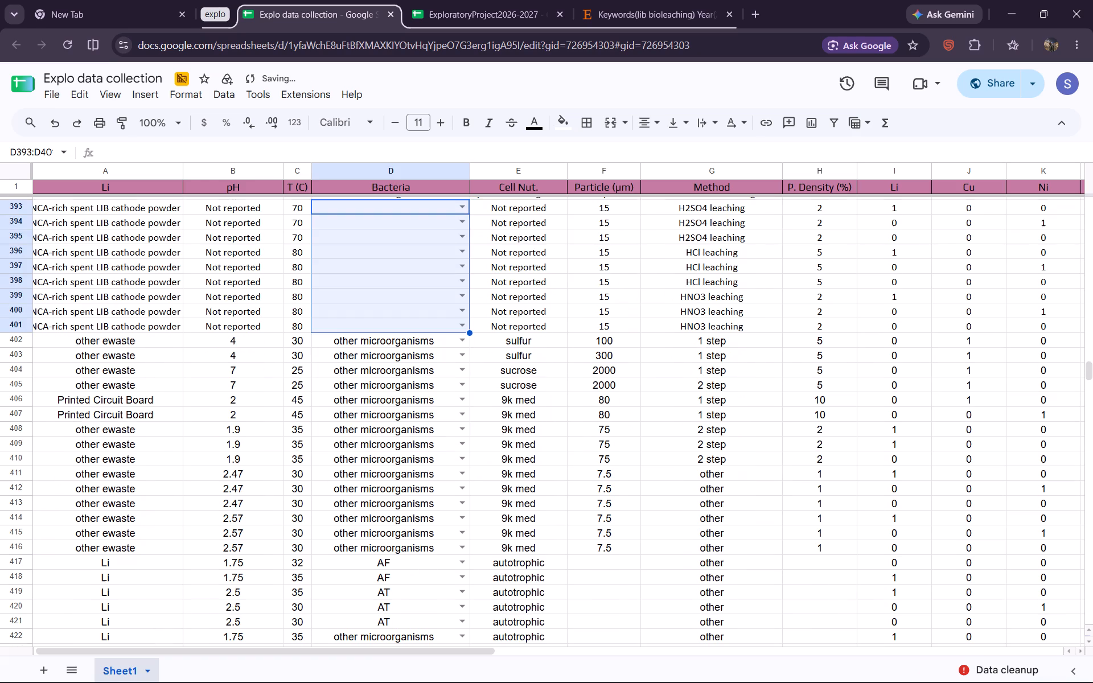
scroll(450, 460, "down", 2)
left_click(450, 460)
scroll(450, 460, "down", 2)
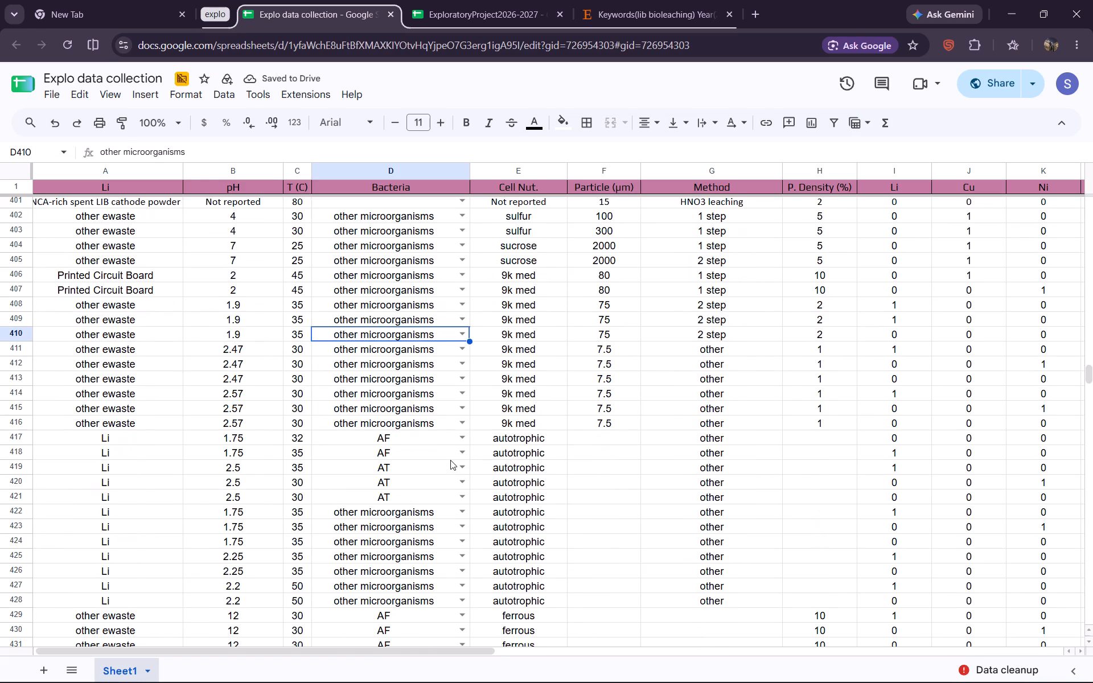
scroll(450, 460, "down", 8)
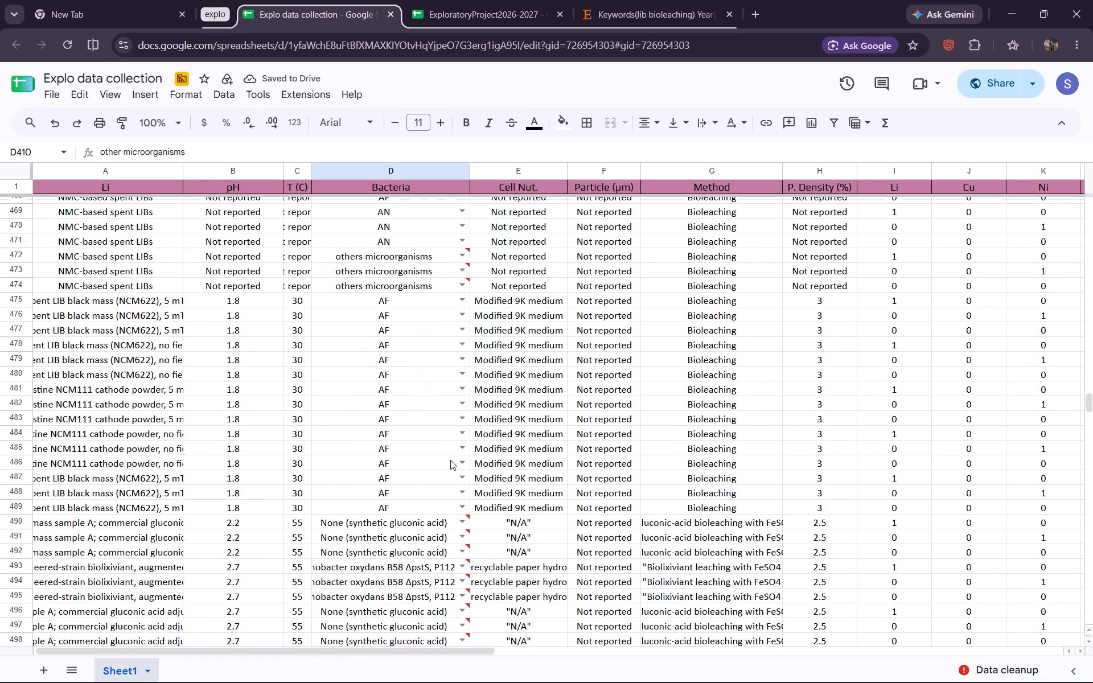
scroll(450, 460, "down", 3)
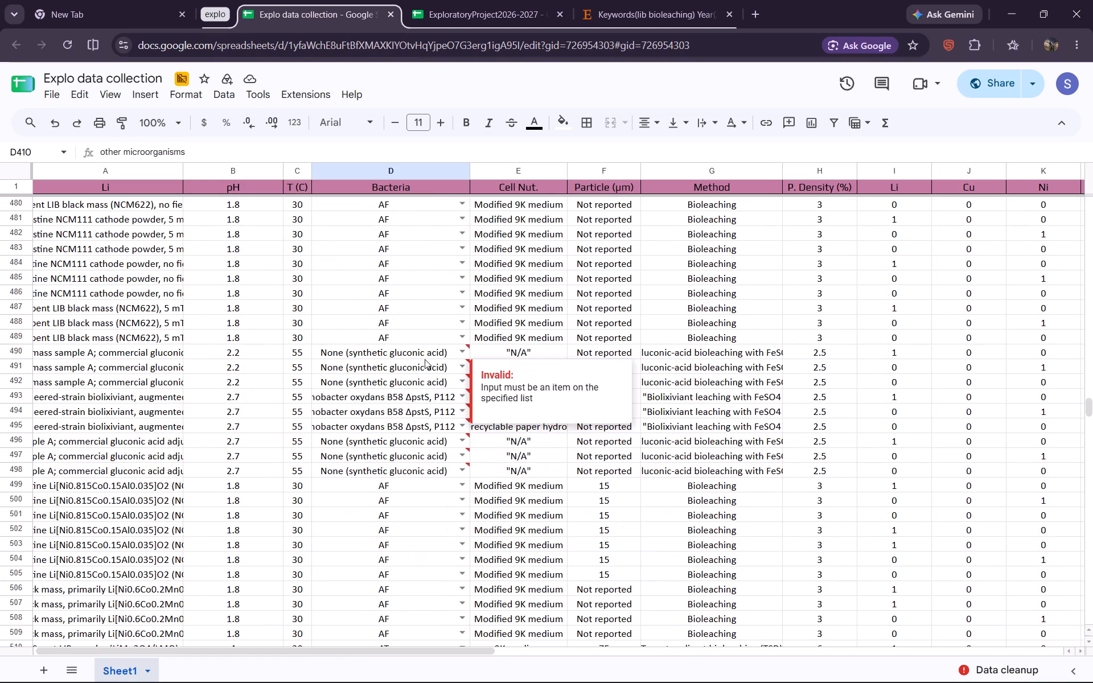
left_click(426, 360)
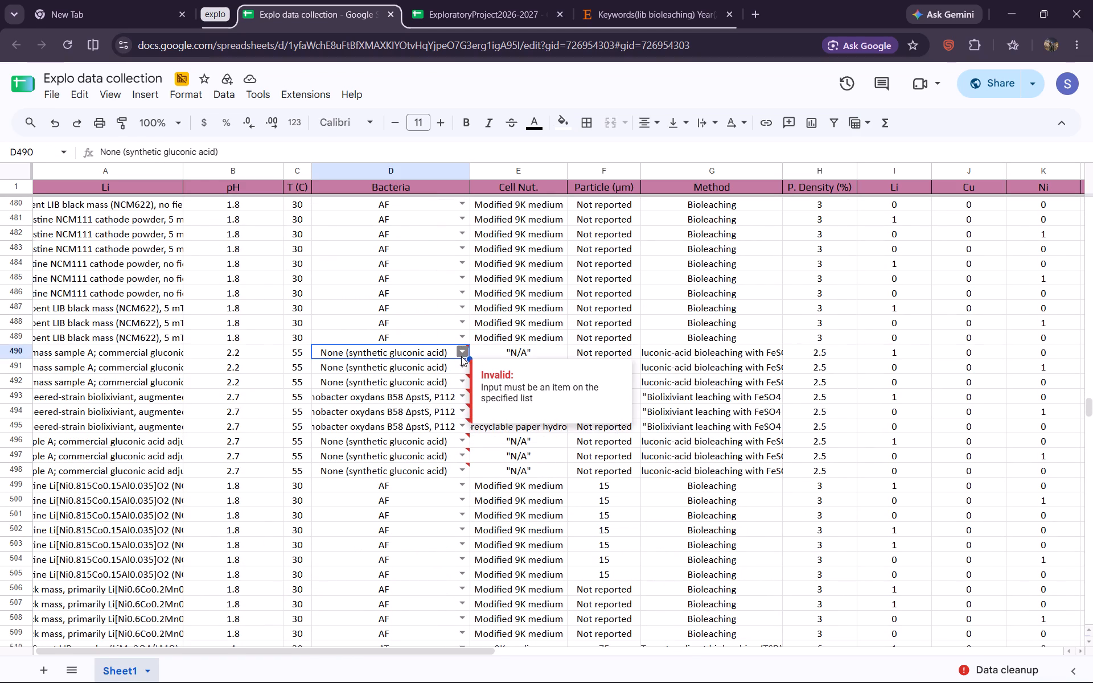
left_click(461, 356)
left_click(432, 431)
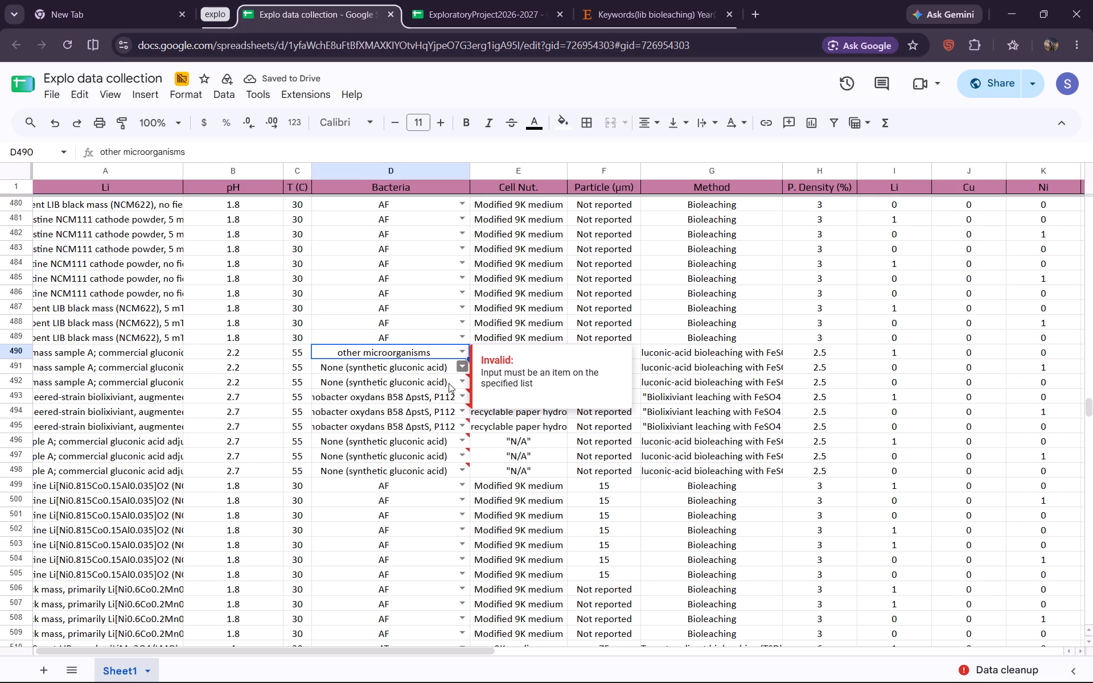
Fill "other microorganisms" from D490 down through D498, replacing the synthetic gluconic acid and Gluconobacter oxydans entries.
scroll(430, 414, "right", 1)
left_click(397, 418)
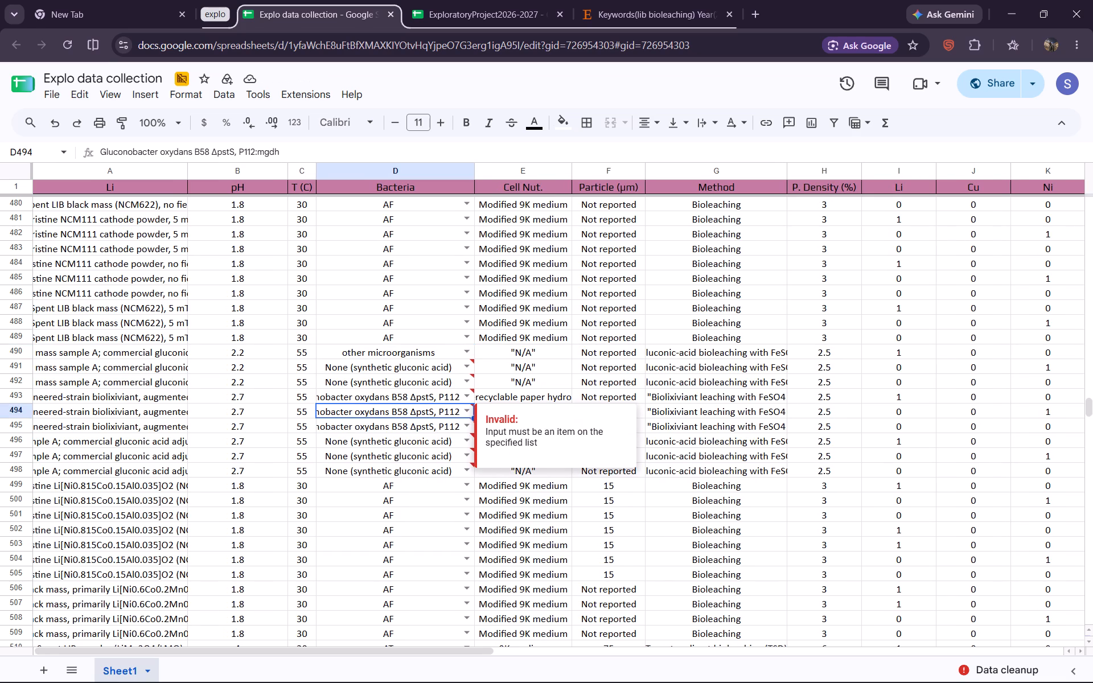
left_click(397, 418)
key("Left")
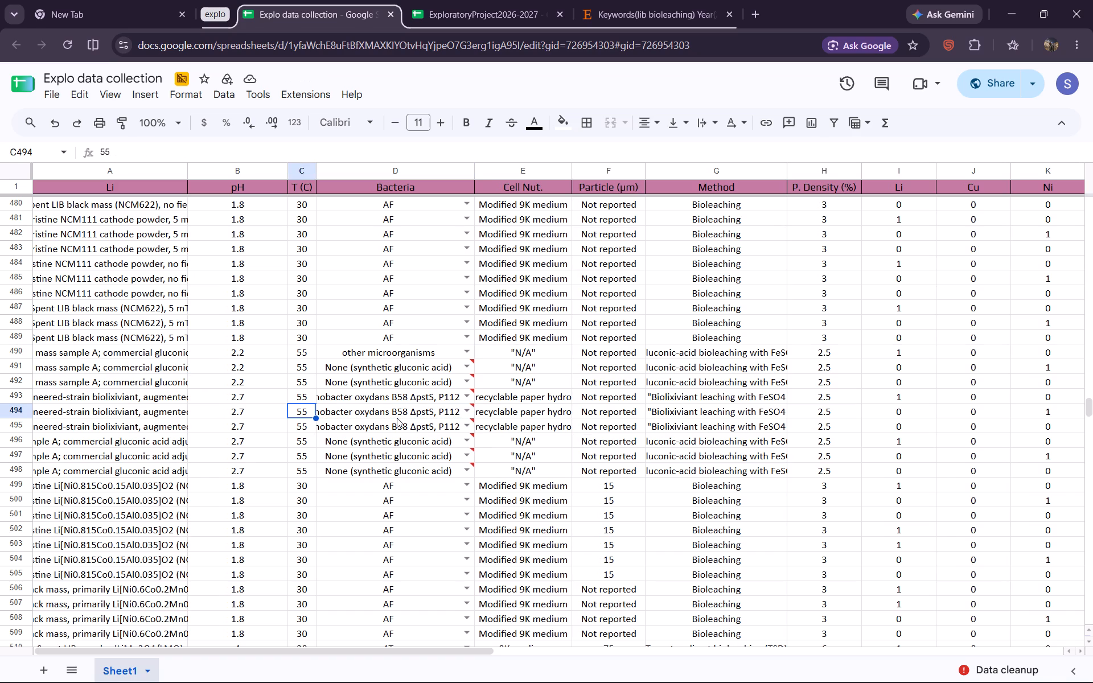
key("Right")
key("Return")
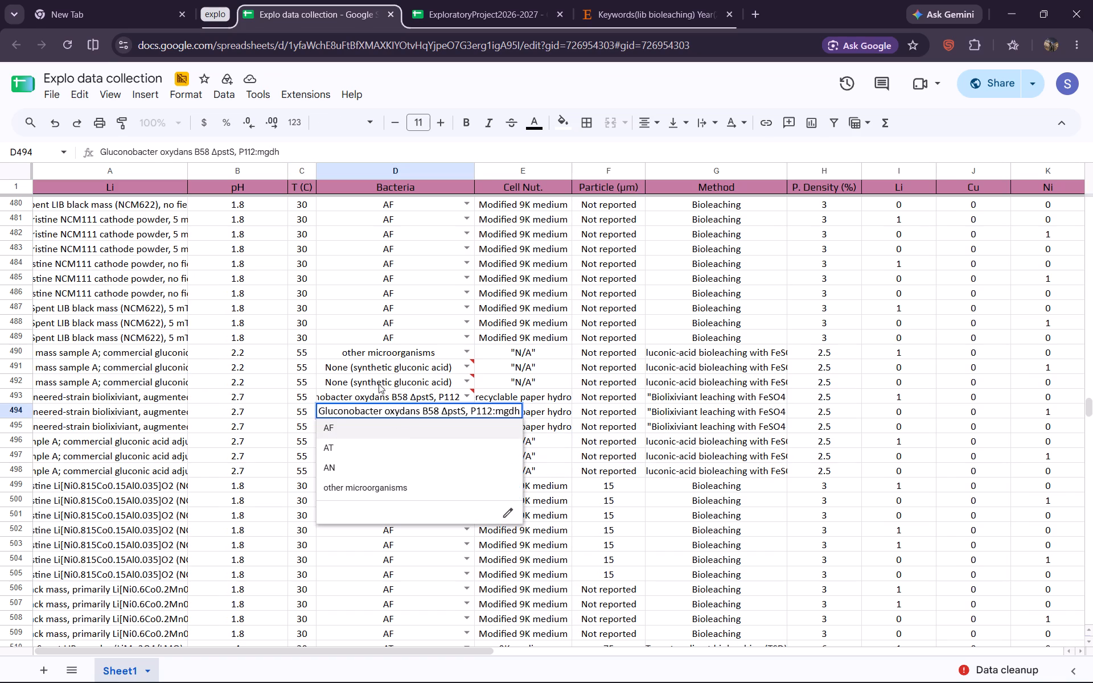
left_click(382, 373)
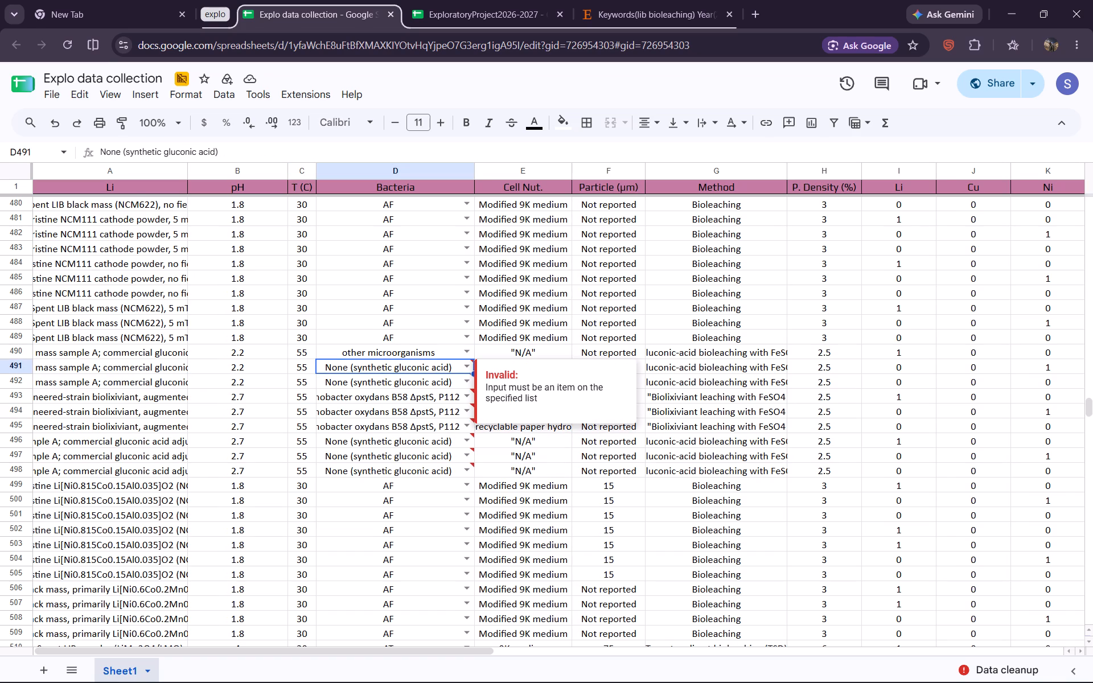
left_click(449, 358)
left_click(438, 350)
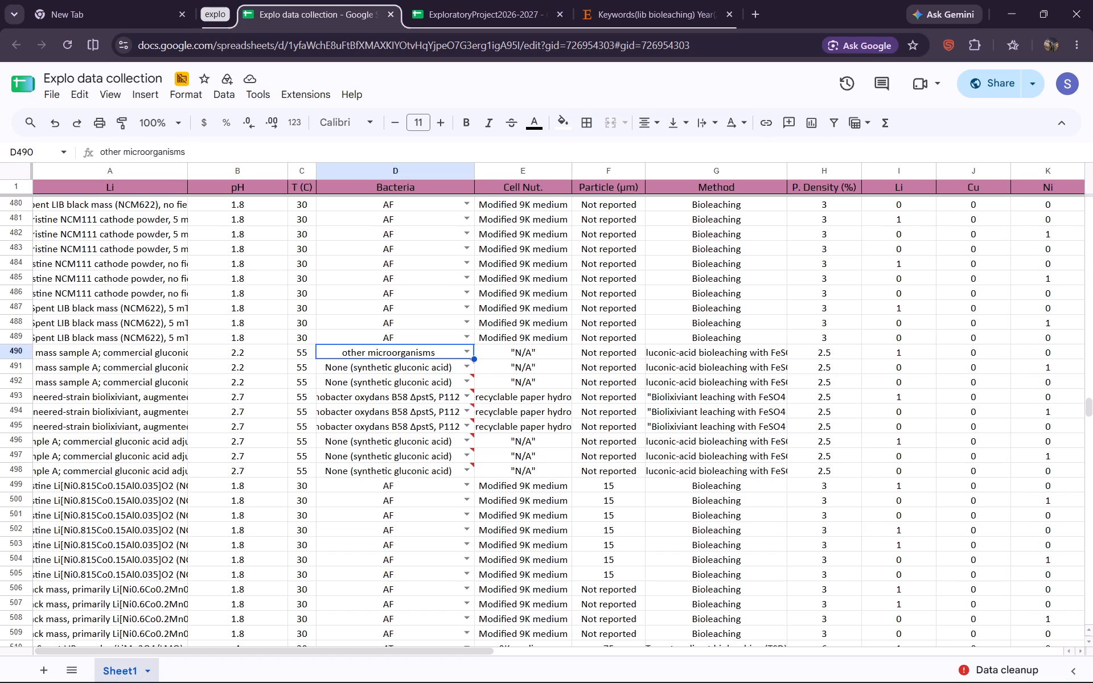
left_click_drag(472, 359, 459, 469)
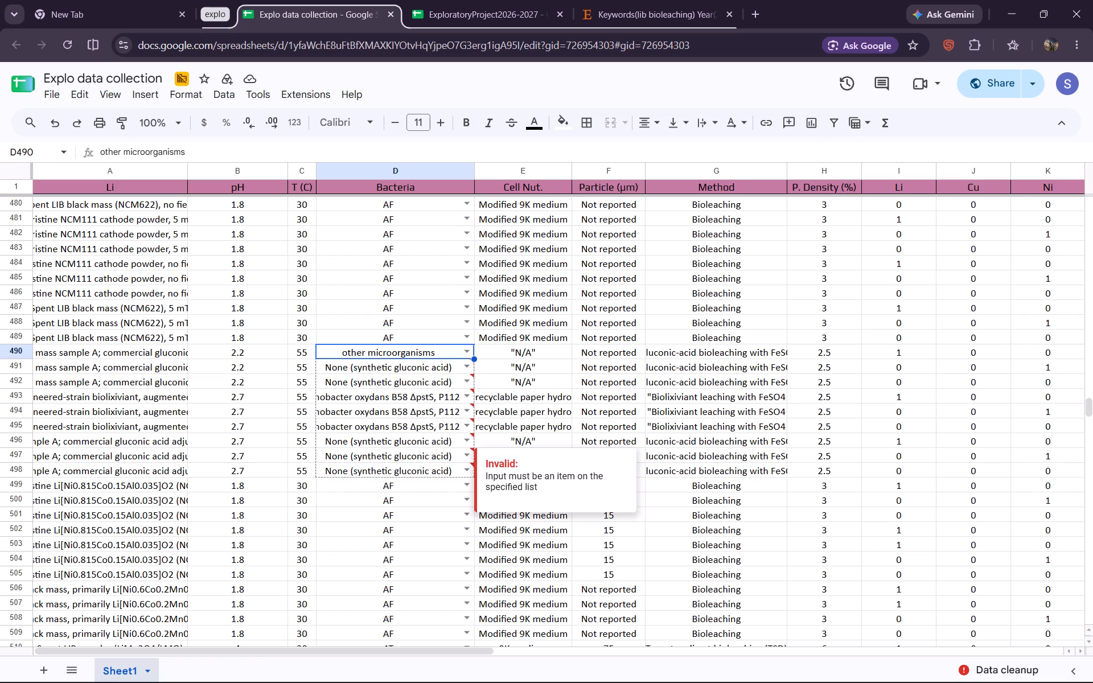
left_click_drag(459, 469, 459, 468)
left_click(452, 543)
Clear the "Not reported" pH entries in B460:B474 of the bioleached CAM liquor and NMC-based spent LIB rows.
scroll(452, 543, "down", 3)
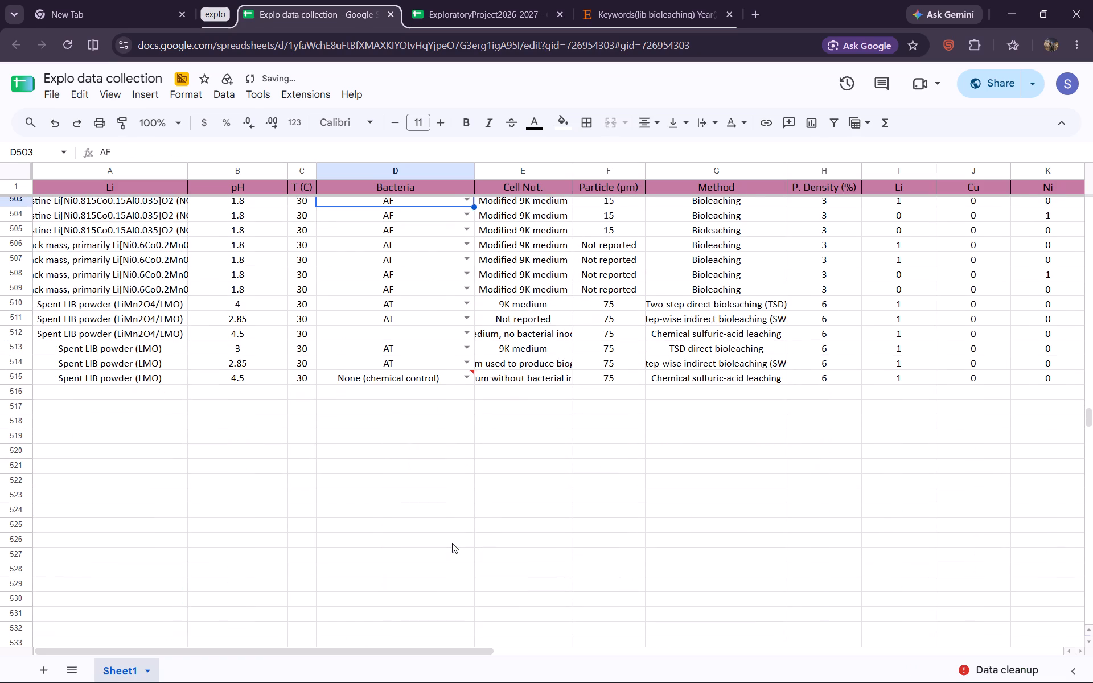
scroll(452, 543, "up", 2)
scroll(452, 543, "right", 2)
scroll(452, 543, "up", 1)
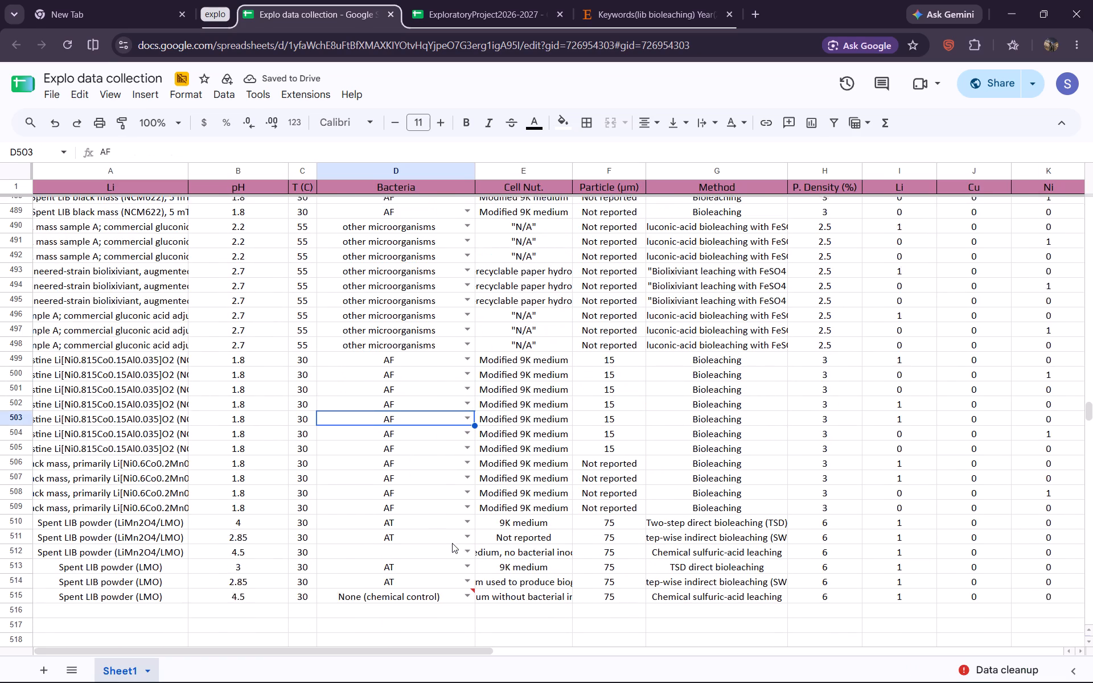
scroll(452, 543, "up", 6)
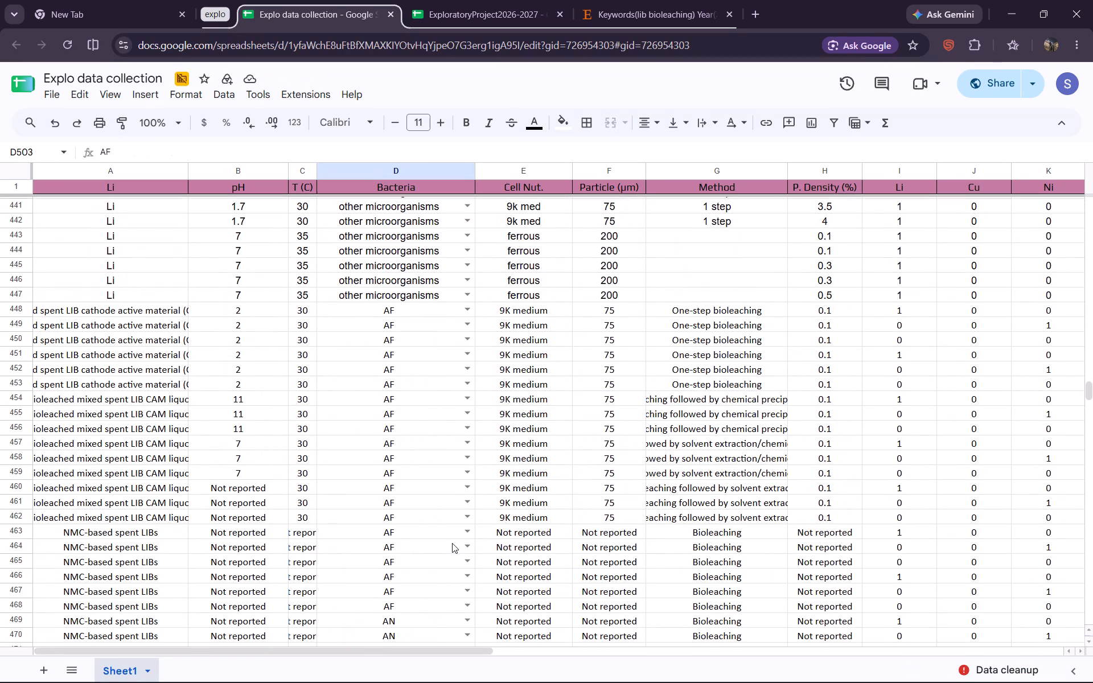
scroll(434, 596, "down", 1)
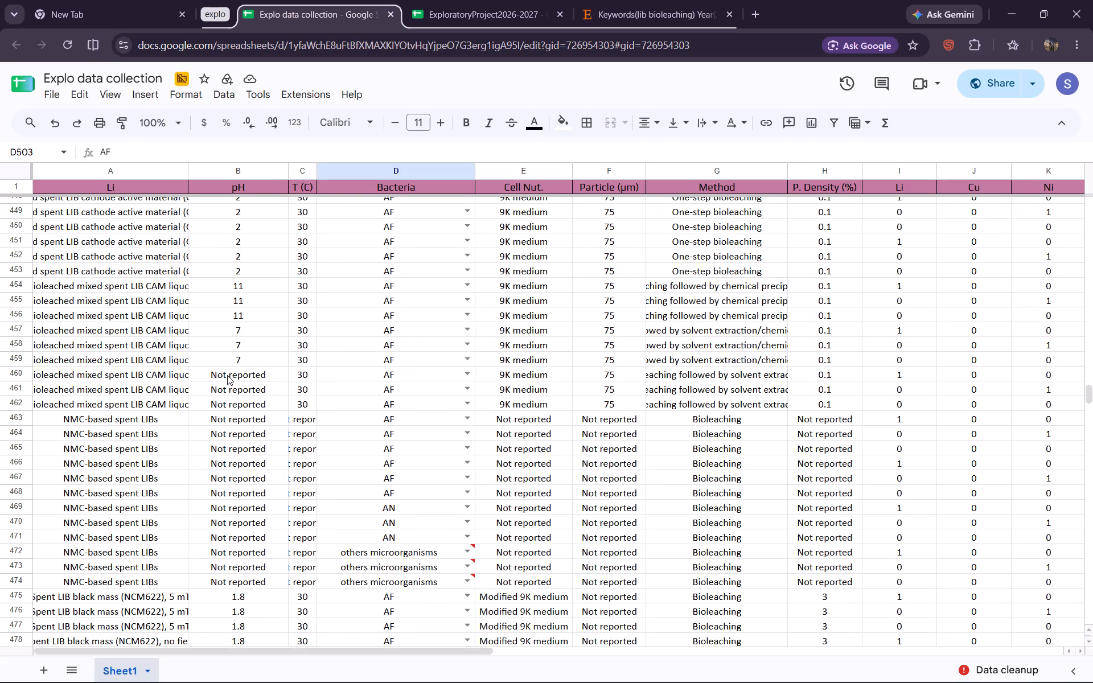
left_click(227, 375)
key("shift+Down")
key("shift+Down")
key("shift+Down")
key("shift+Down")
key("shift+Down")
key("shift+Down")
key("shift+Down")
key("shift+Down")
key("shift+Down")
key("shift+Down")
key("shift+Down")
key("shift+Down")
key("shift+Down")
key("shift+Down")
key("shift+Down")
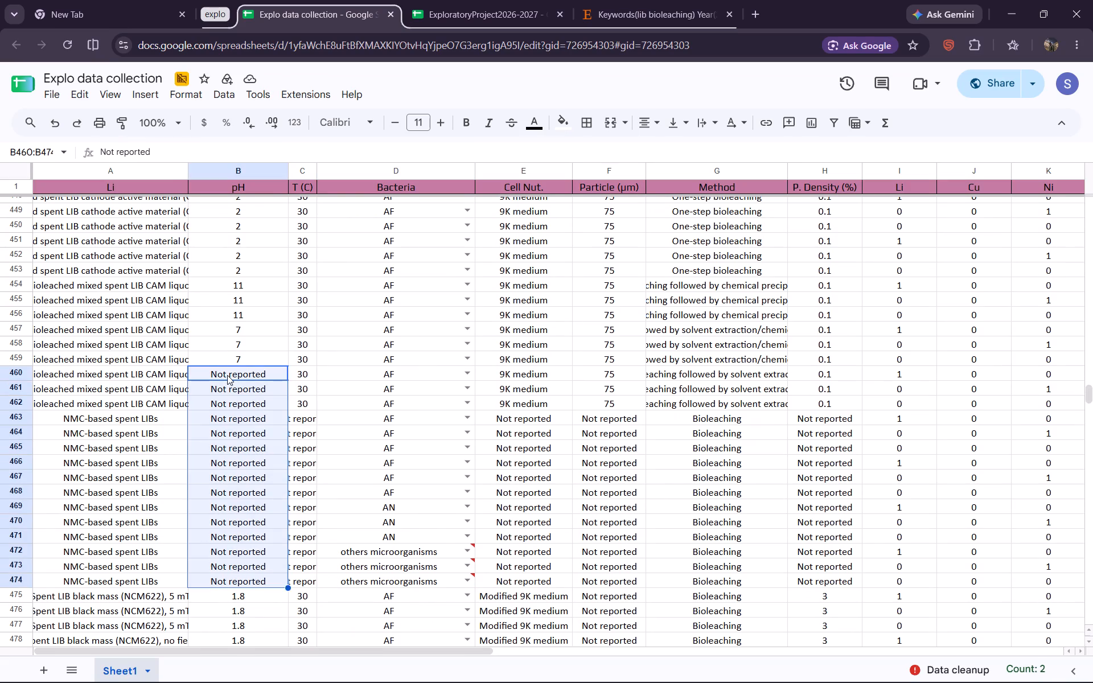
key("shift+Up")
key("Delete")
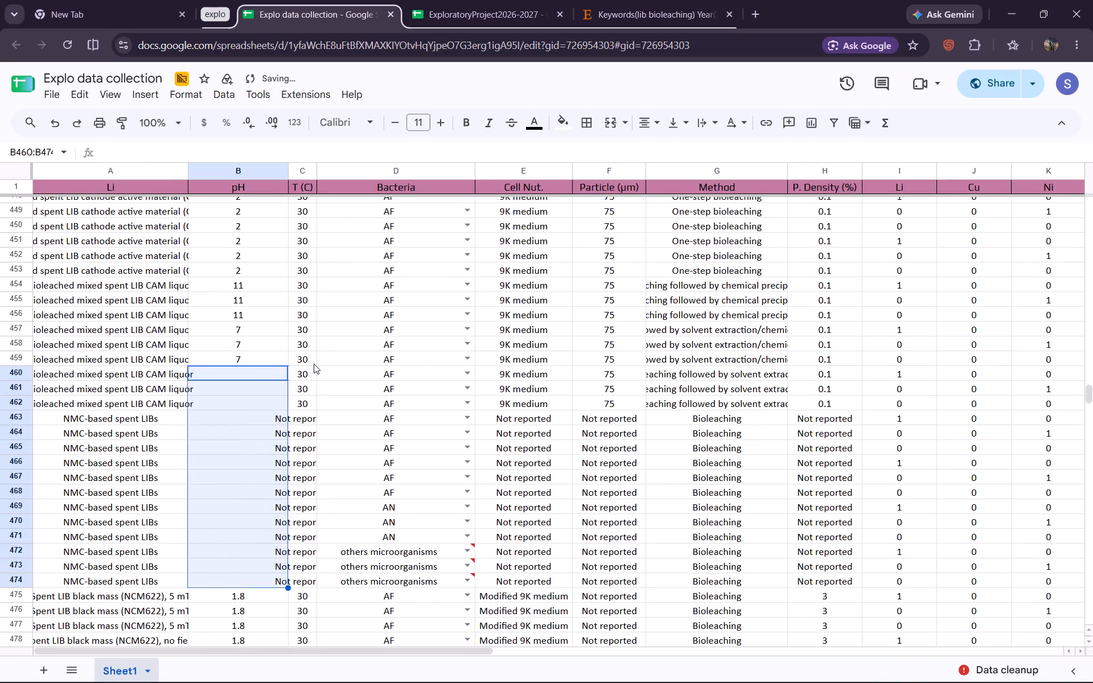
Clear the "Not reported" T (C) entries of the NMC-based spent LIB rows in C463:C474.
left_click(309, 417)
key("shift+Down")
key("shift+Down")
key("shift+Down")
key("shift+Down")
key("shift+Down")
key("shift+Down")
key("shift+Down")
key("shift+Down")
key("shift+Down")
key("shift+Down")
key("shift+Down")
key("shift+Down")
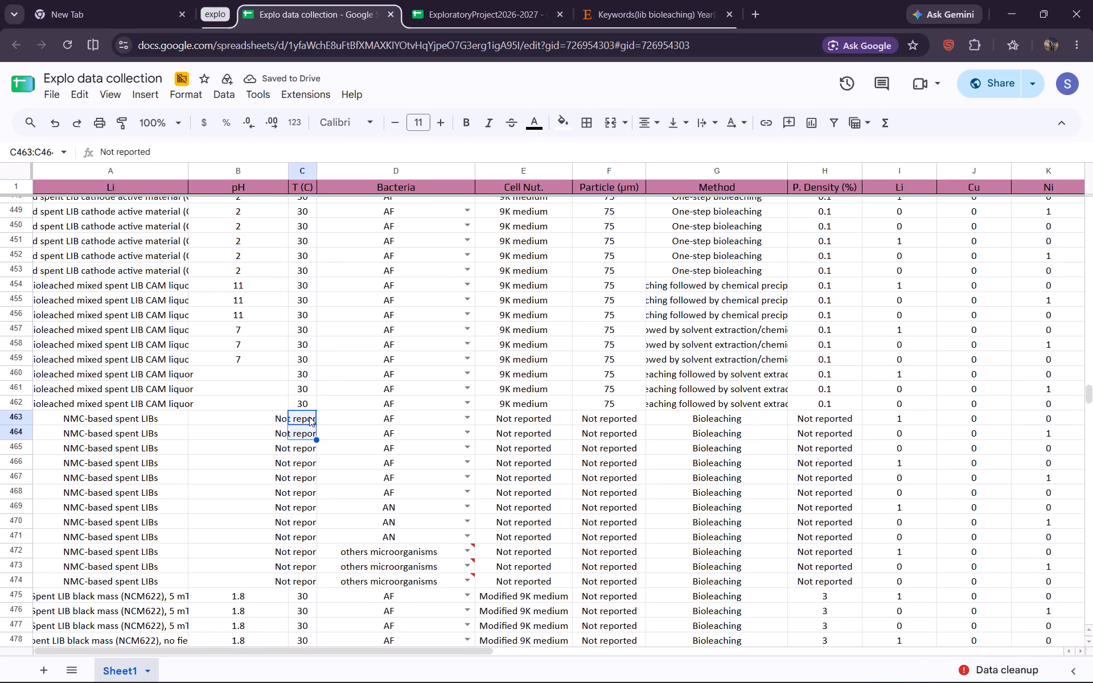
key("shift+Up")
key("Delete")
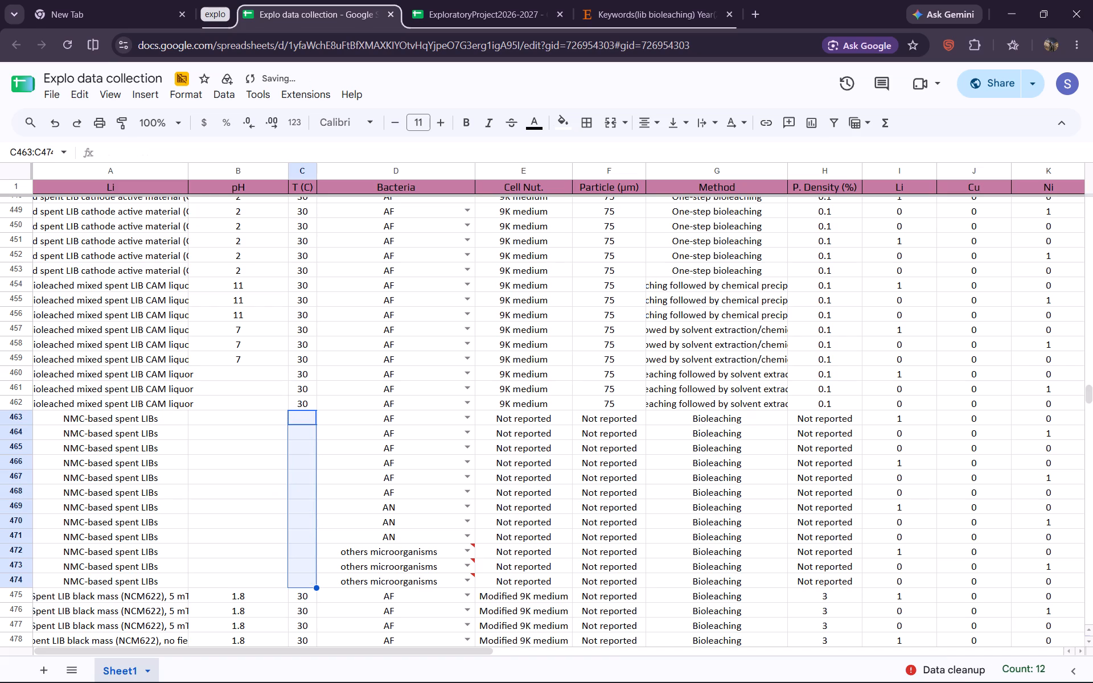
Review the relocated rows from about 450 to 515 across the Bacteria through Recovery columns for entries still needing cleanup.
left_click(427, 330)
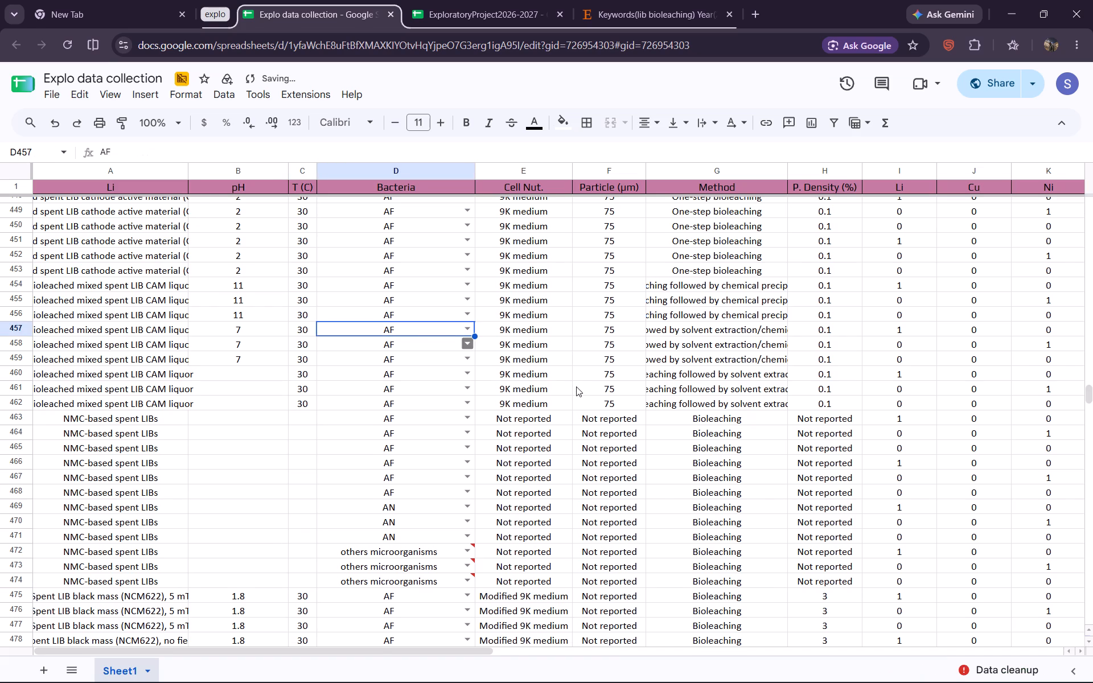
scroll(576, 386, "left", 1)
scroll(576, 386, "down", 3)
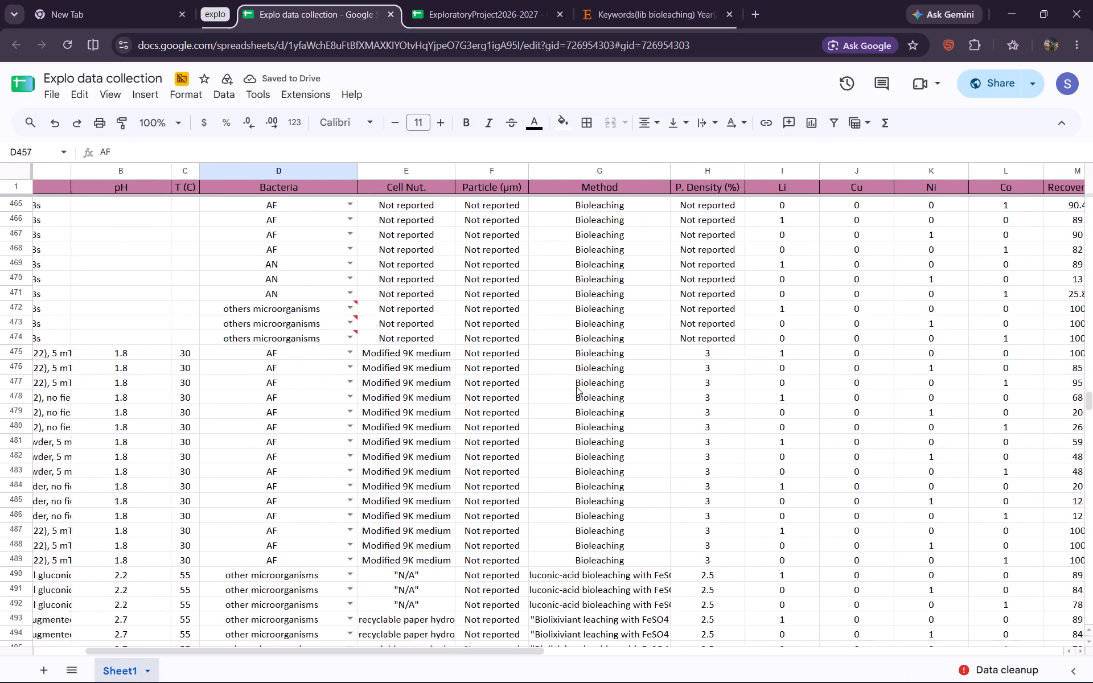
scroll(576, 386, "down", 2)
scroll(576, 388, "up", 1)
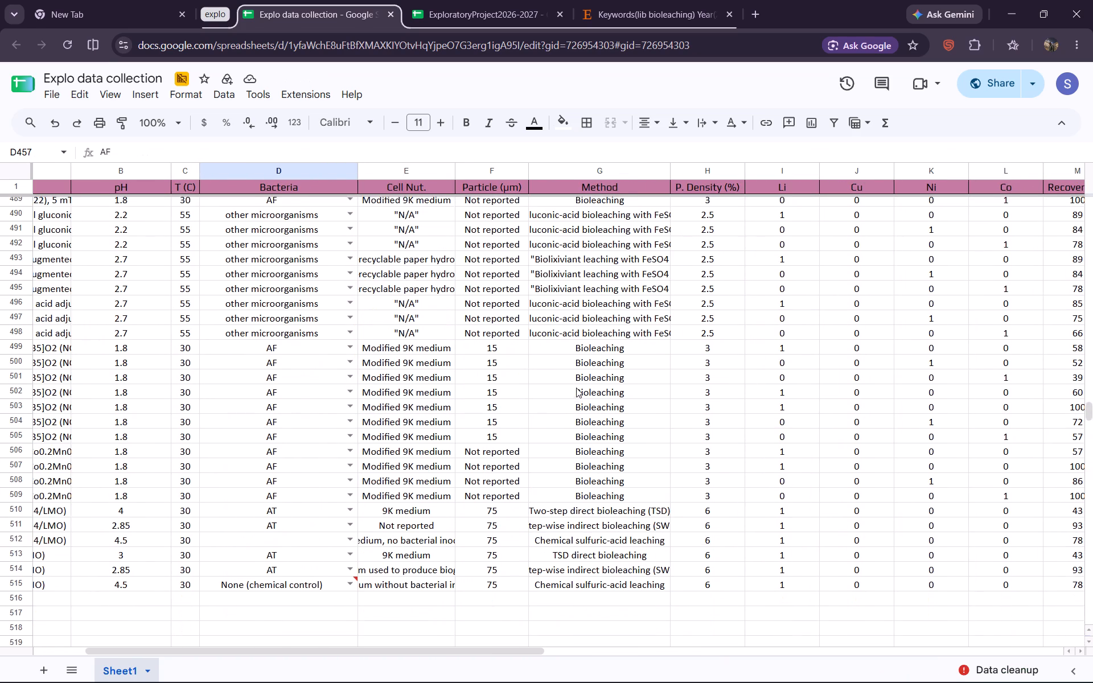
scroll(576, 388, "up", 2)
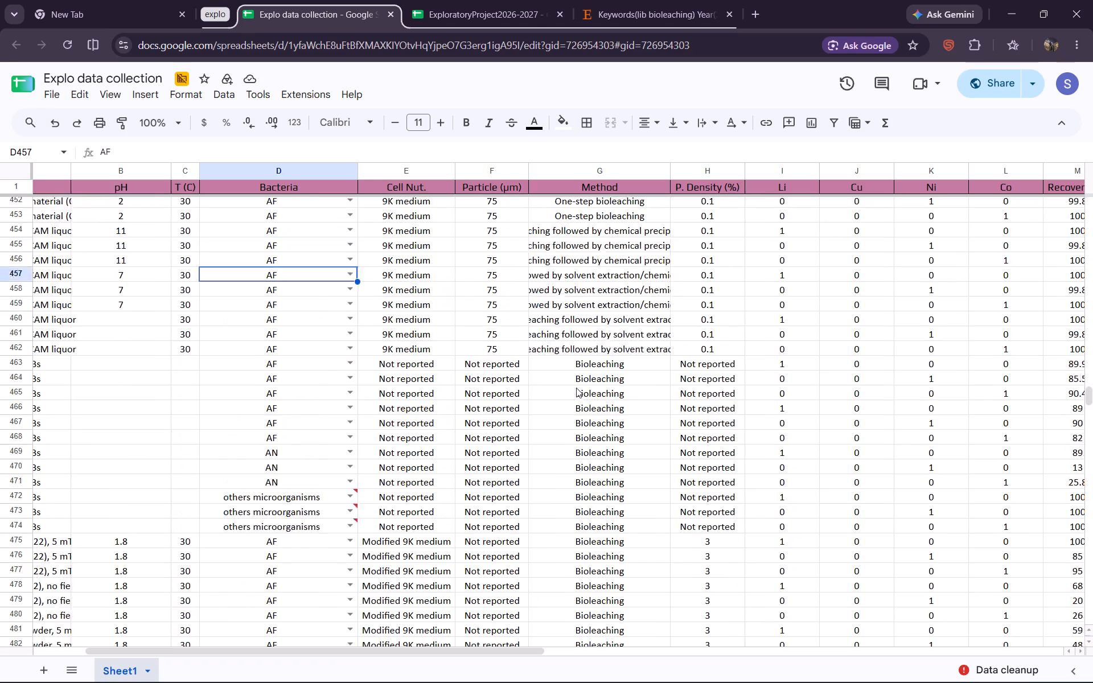
scroll(576, 388, "up", 1)
scroll(576, 388, "down", 2)
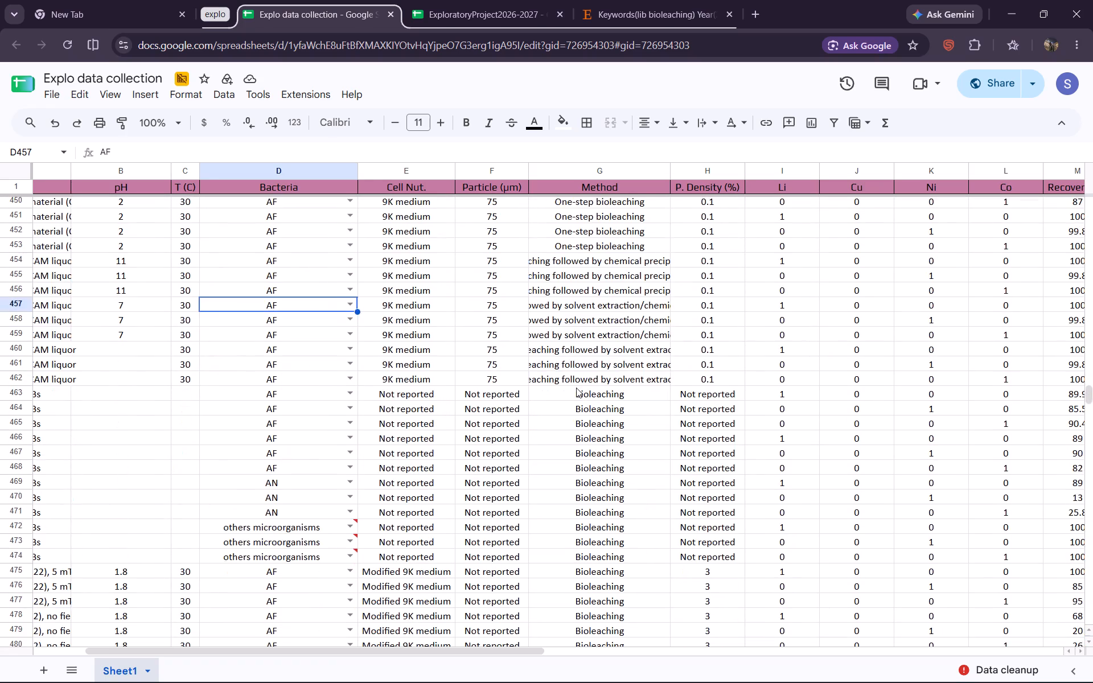
scroll(576, 388, "down", 5)
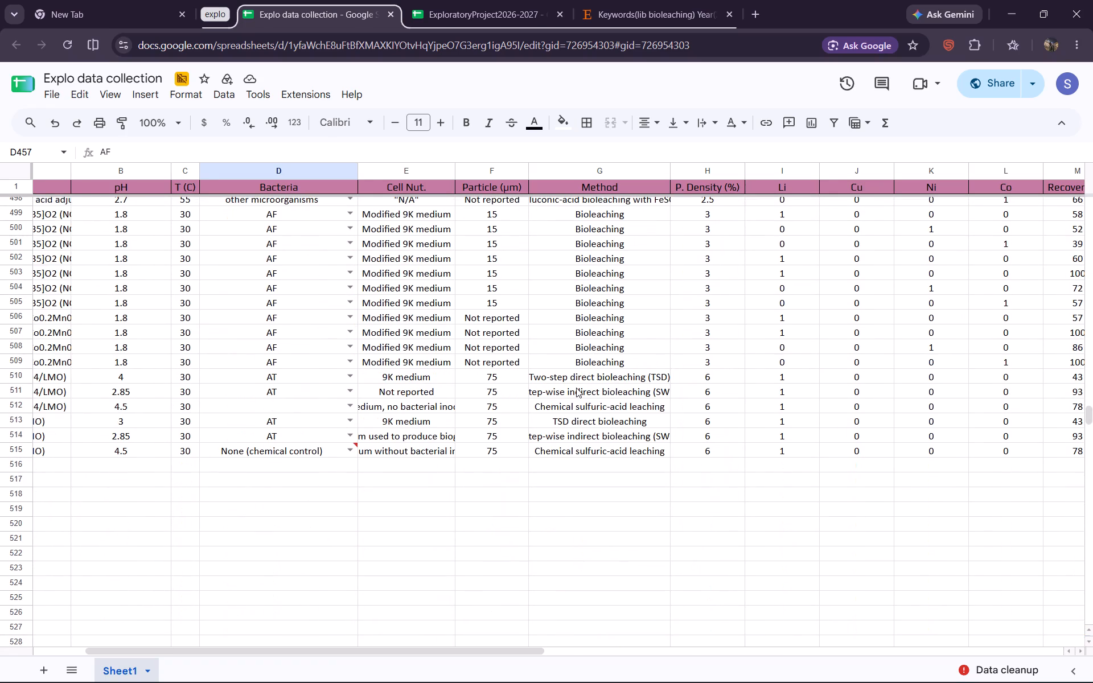
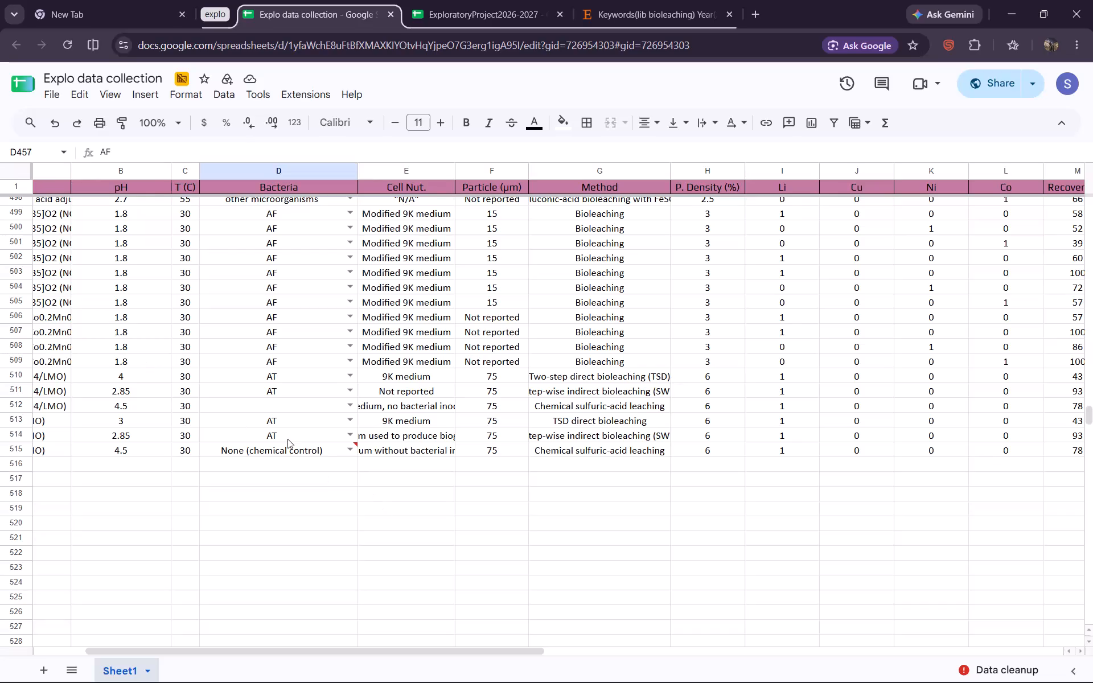
Clear the "None (chemical control)" Bacteria entry in D515 of the last spent LIB powder row.
left_click(293, 449)
key("Delete")
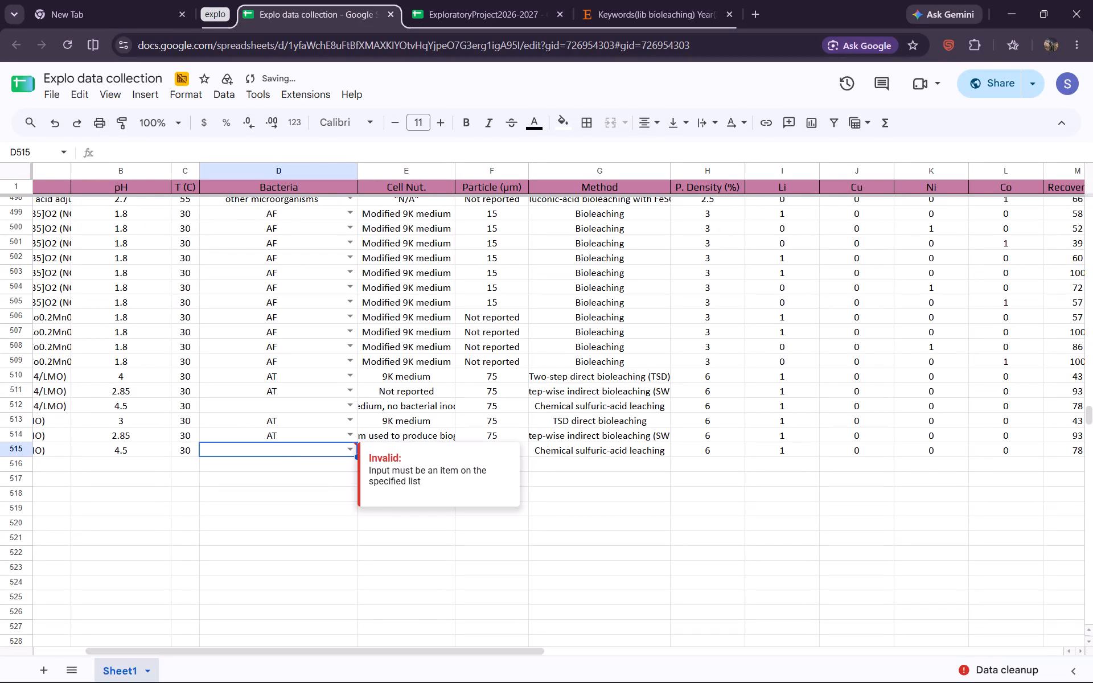
left_click(805, 484)
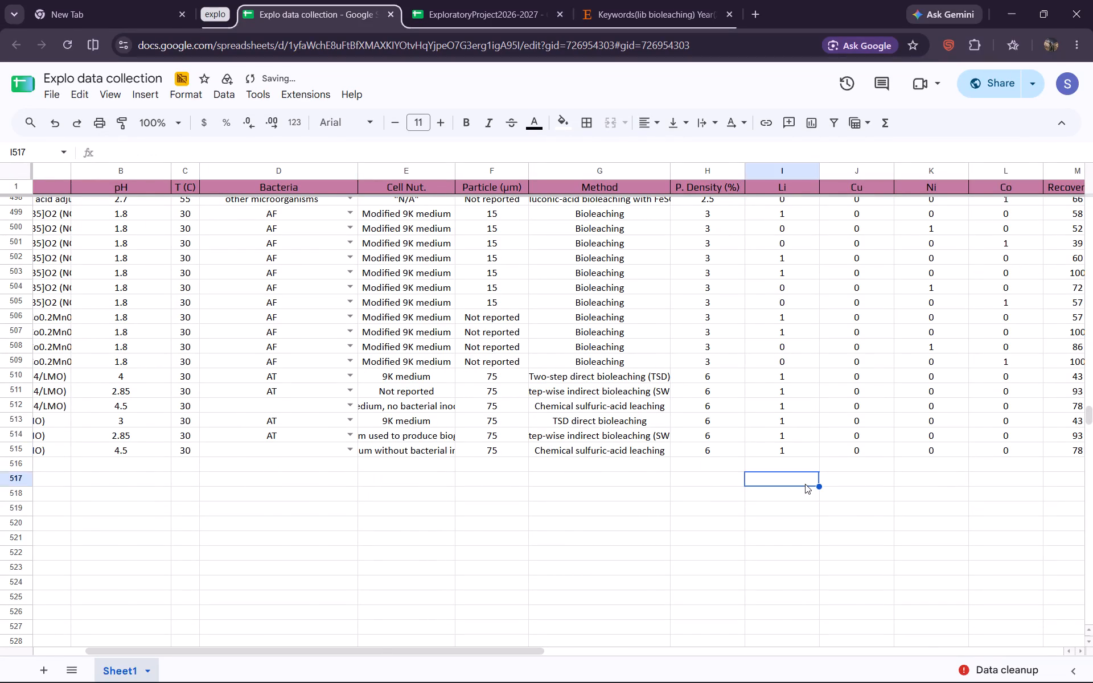
Clear the "Not reported" Particle (µm) entries in F463:F498, leaving out the rows with a particle size of 15.
scroll(805, 484, "up", 6)
scroll(805, 484, "down", 1)
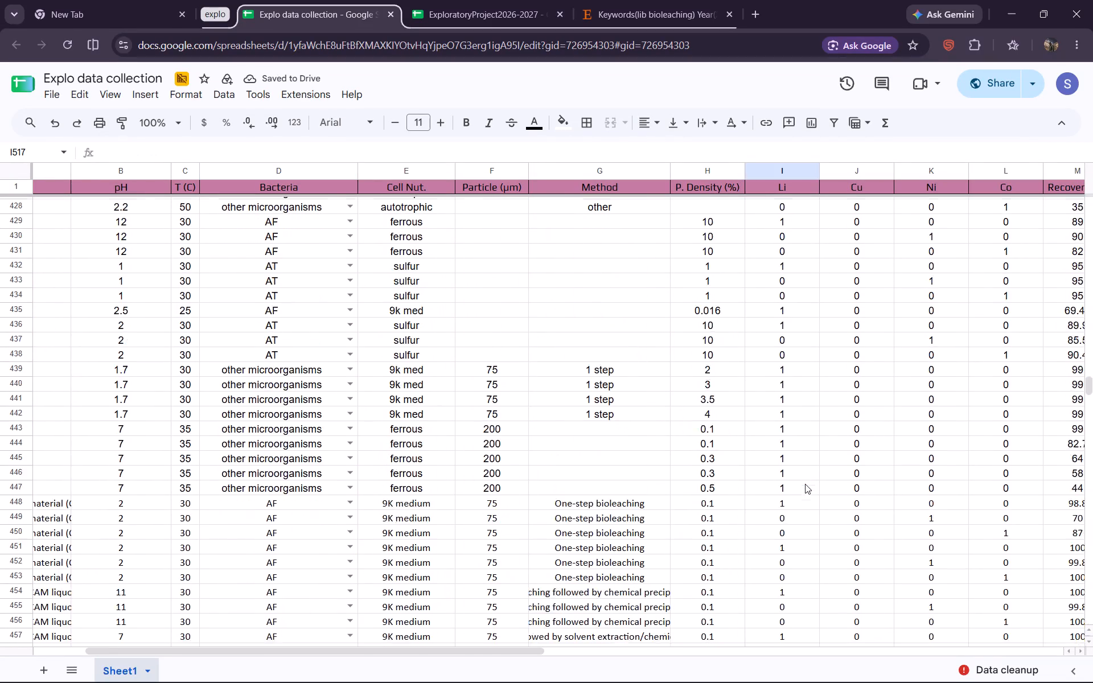
scroll(805, 484, "down", 1)
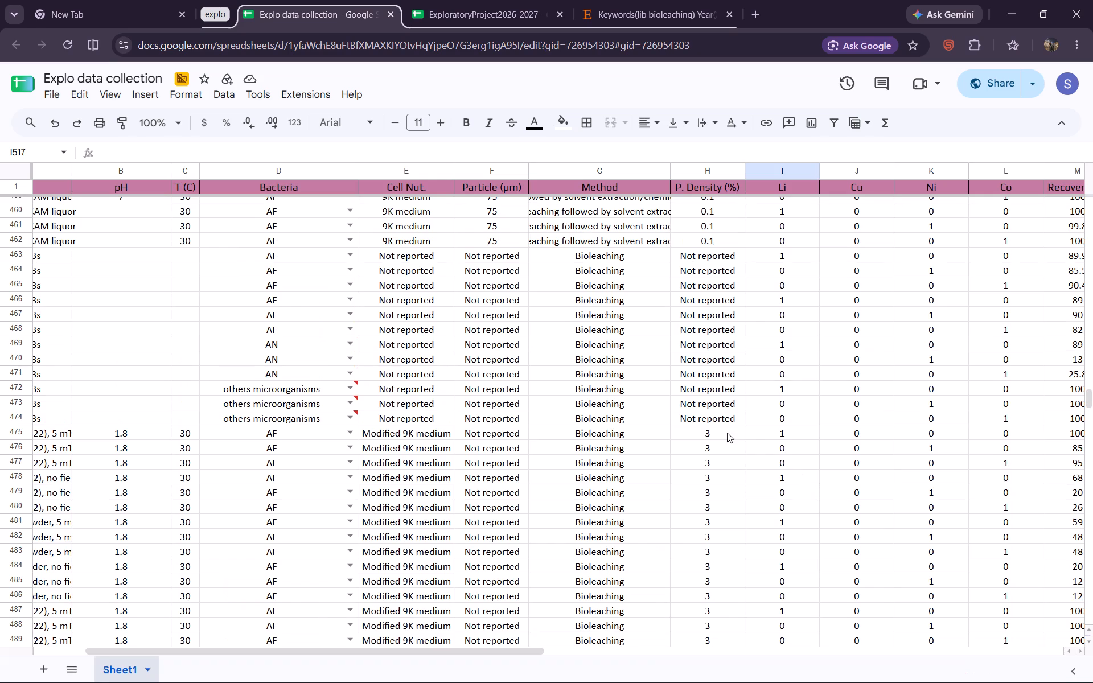
left_click(507, 257)
key("shift+Down")
key("shift+Down")
key("shift+Down")
key("shift+Down")
key("shift+Down")
key("shift+Down")
key("shift+Down")
key("shift+Down")
key("shift+Down")
key("shift+Down")
key("shift+Down")
key("shift+Down")
key("shift+Down")
key("shift+Down")
key("shift+Down")
key("shift+Down")
key("shift+Down")
key("shift+Down")
key("shift+Down")
key("shift+Down")
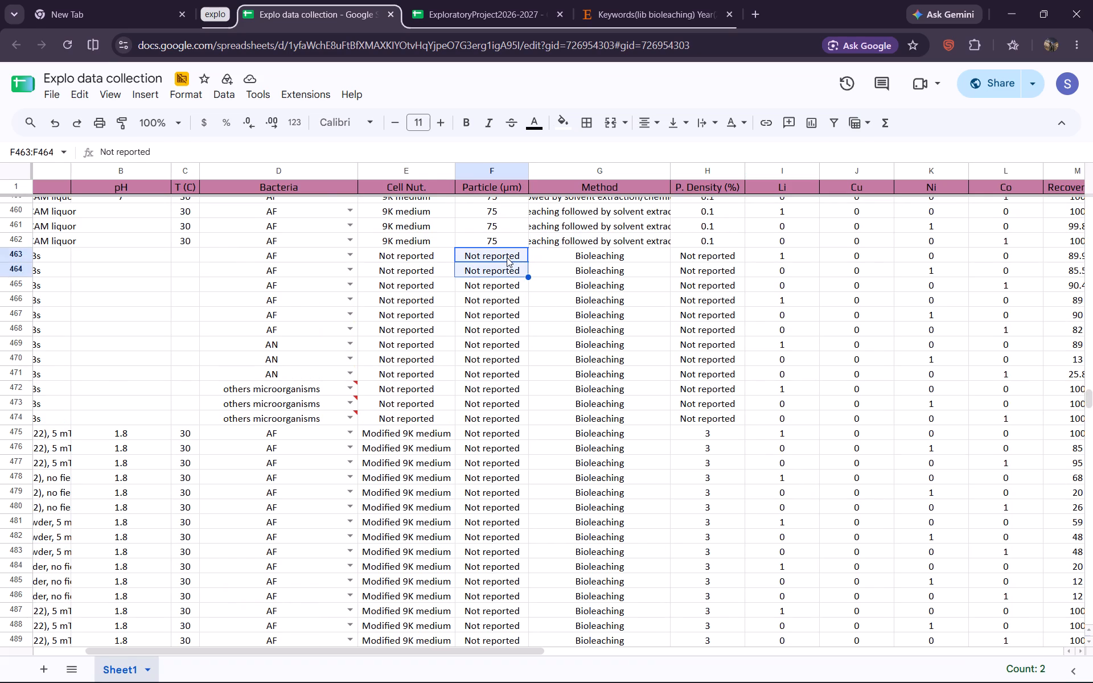
key("shift+Up")
key("shift+Up")
key("shift+Up")
key("shift+Up")
key("shift+Up")
key("shift+Up")
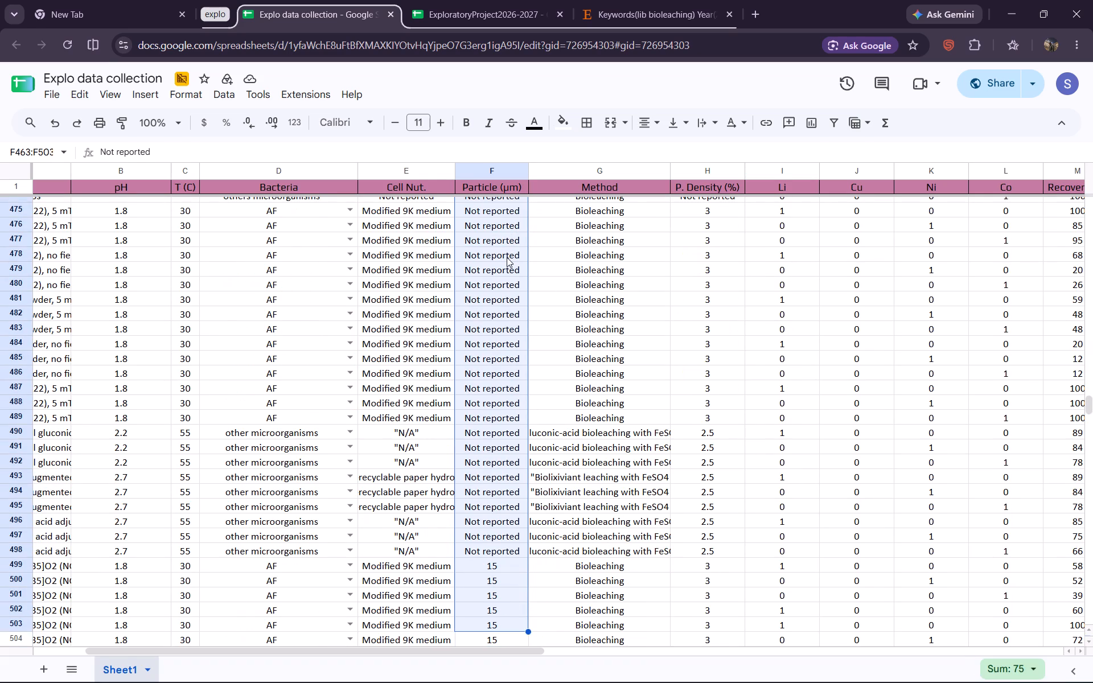
key("Delete")
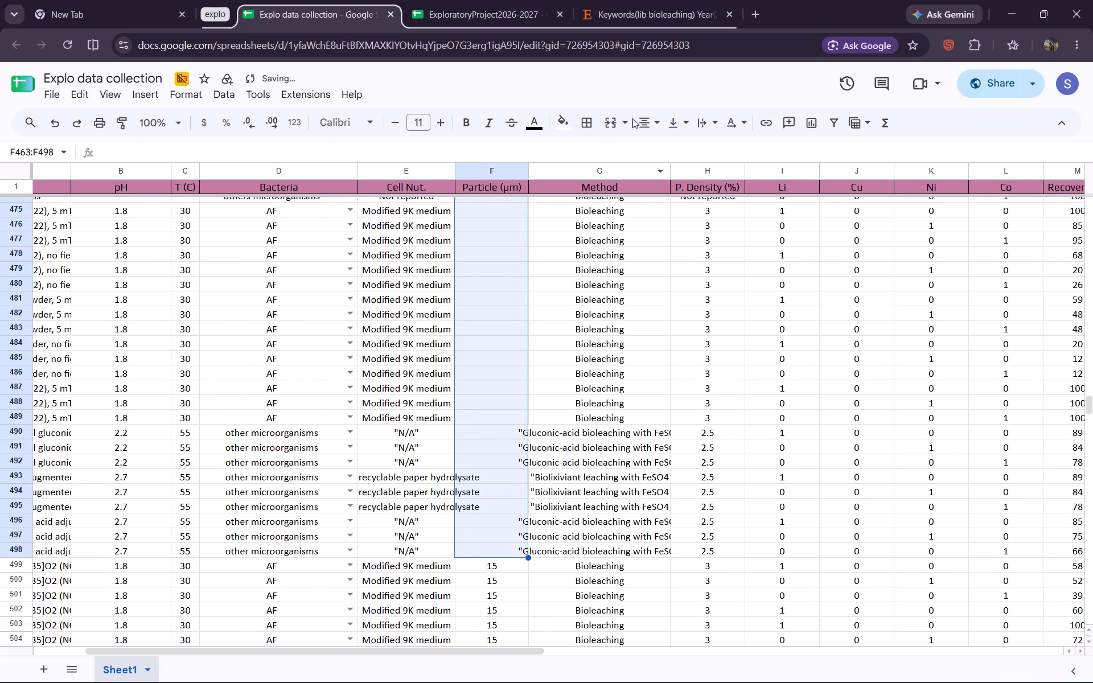
Clear the "Not reported" P. Density (%) entries of the NMC-based spent LIB rows in H463:H474.
scroll(668, 340, "up", 2)
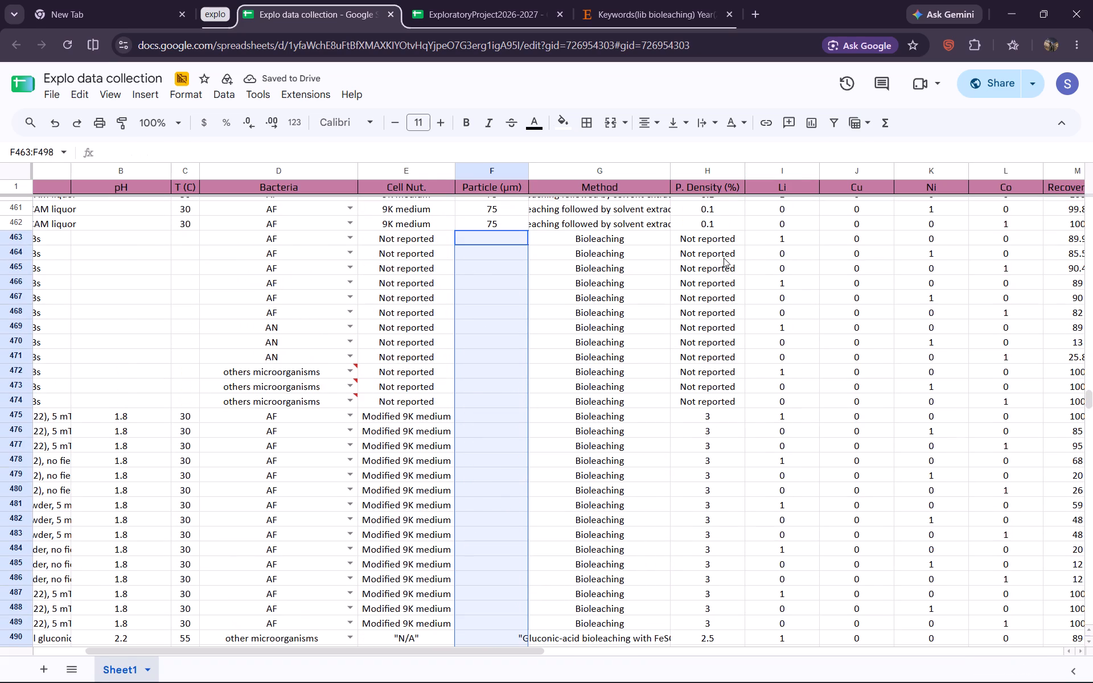
left_click(709, 242)
key("shift+Down")
key("shift+Down")
key("shift+Down")
key("shift+Down")
key("shift+Down")
key("shift+Down")
key("shift+Down")
key("shift+Down")
key("shift+Down")
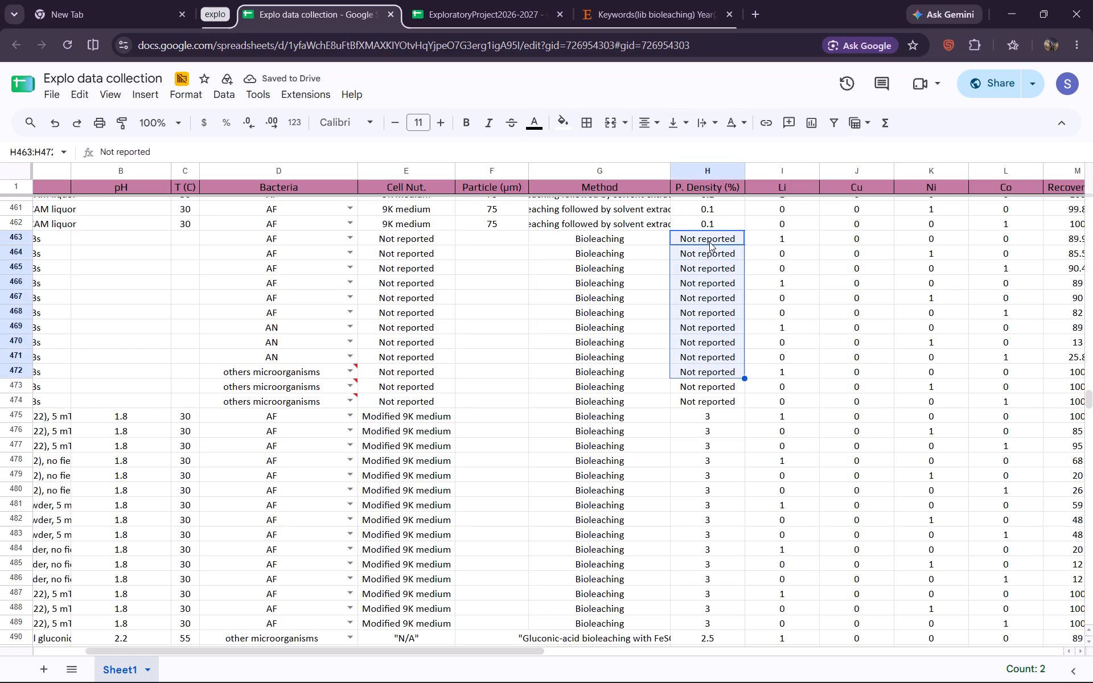
key("shift+Down")
key("shift+Down")
key("Delete")
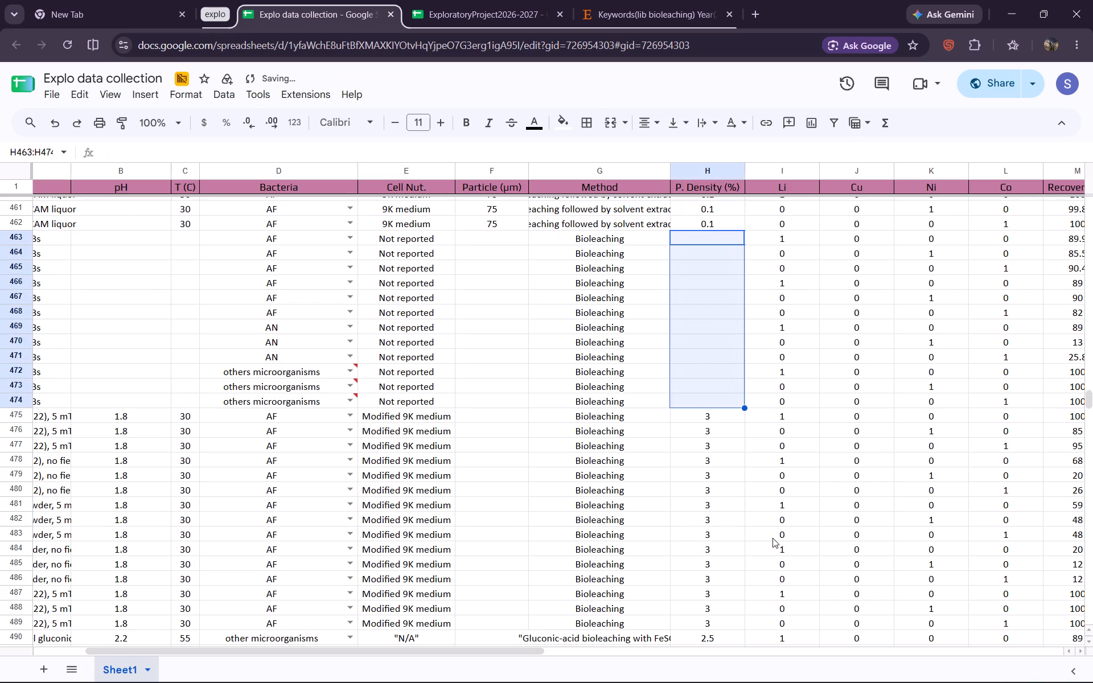
Review the rows between about 280 and 515 across the pH through Recovery columns for entries still needing cleanup.
scroll(773, 538, "up", 4)
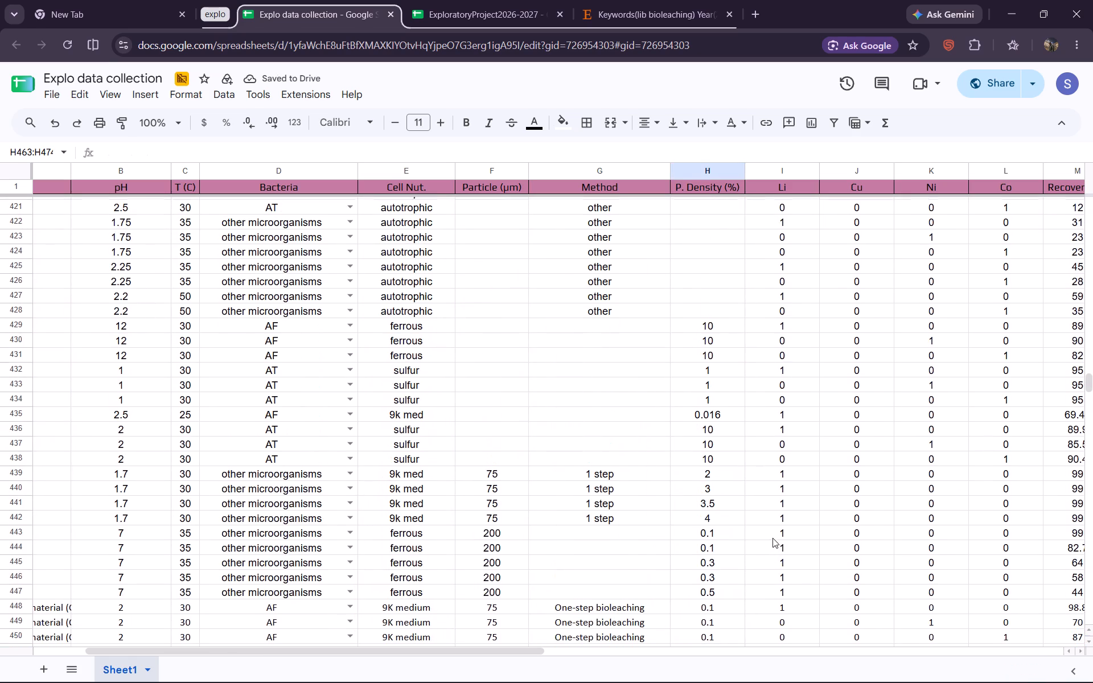
scroll(773, 538, "up", 8)
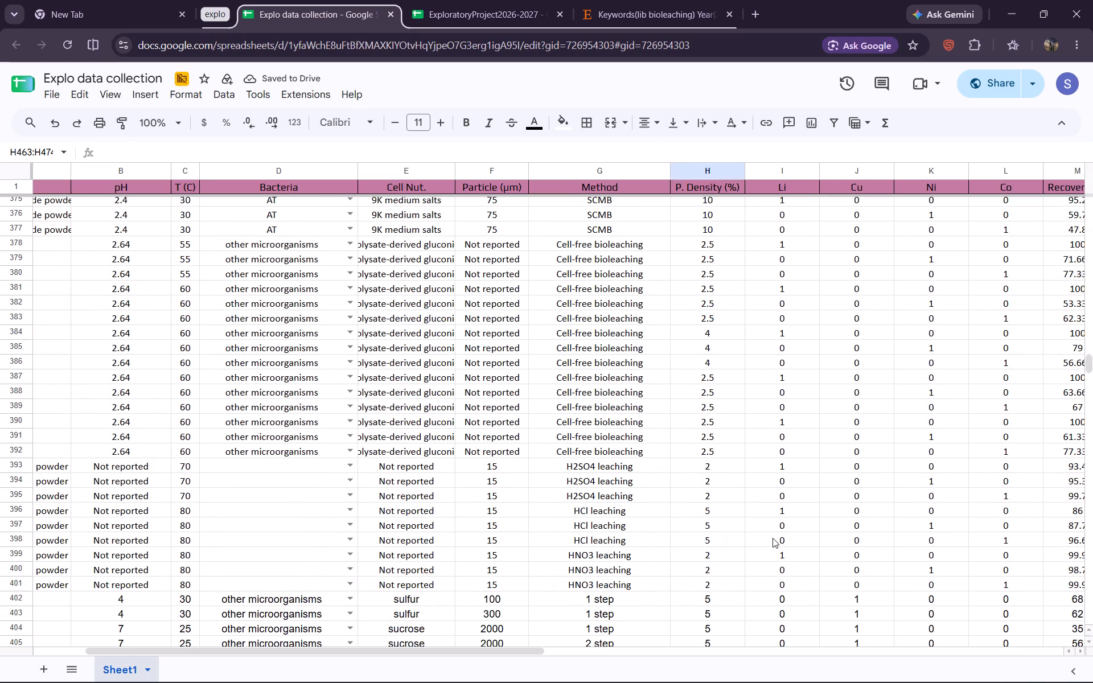
scroll(773, 538, "up", 9)
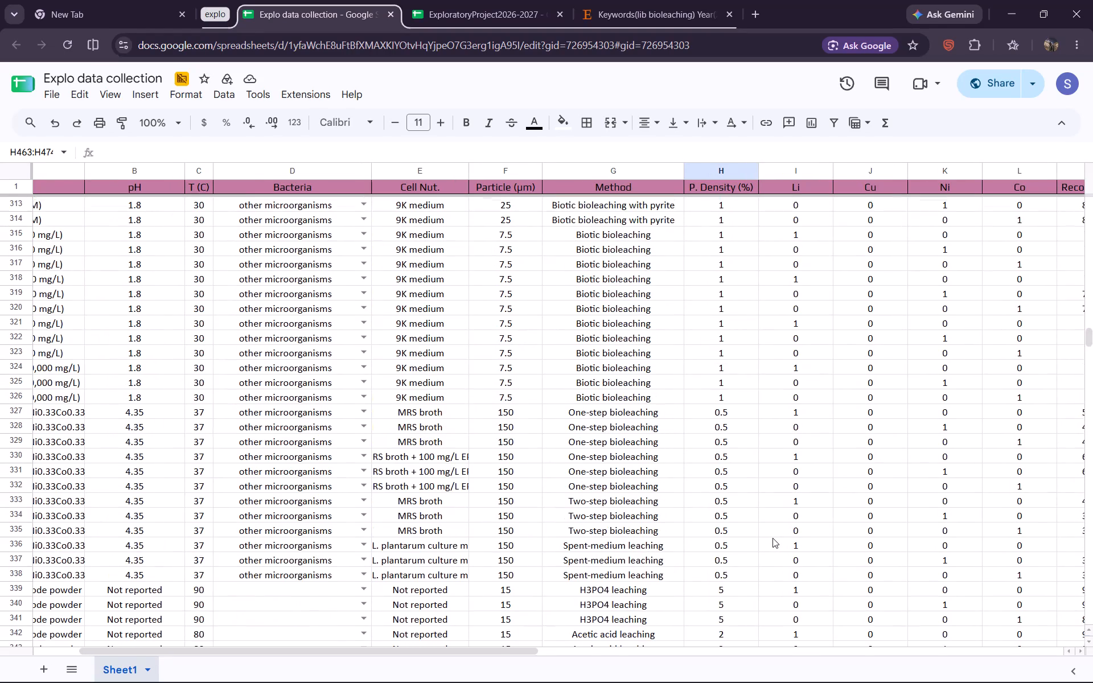
scroll(773, 538, "up", 3)
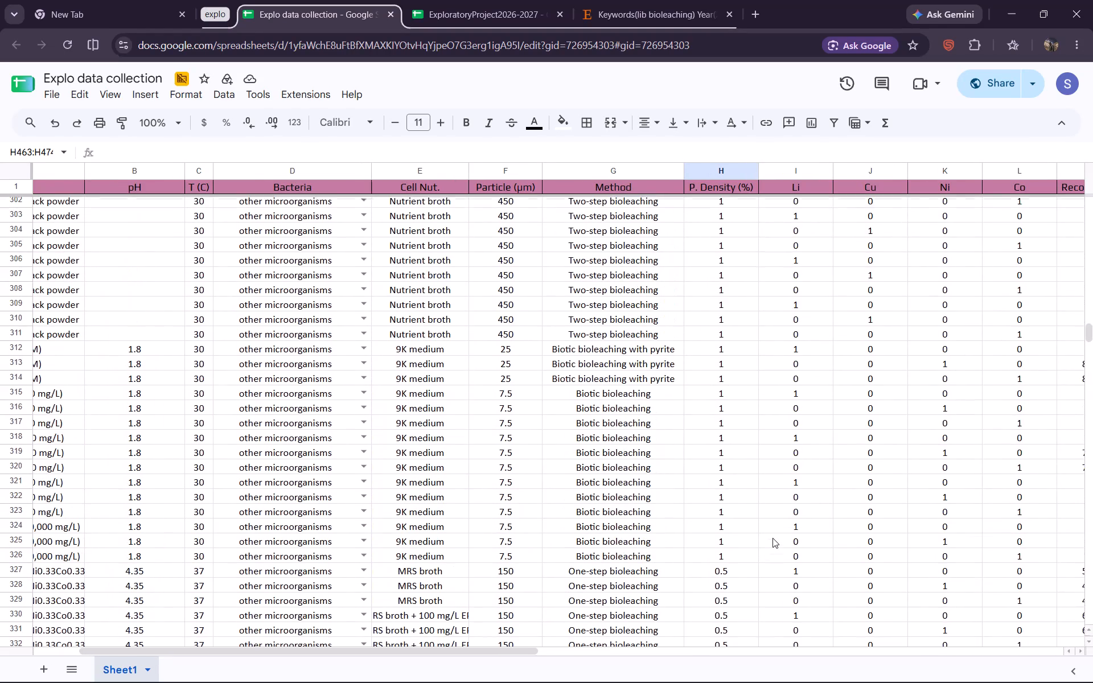
scroll(773, 538, "up", 4)
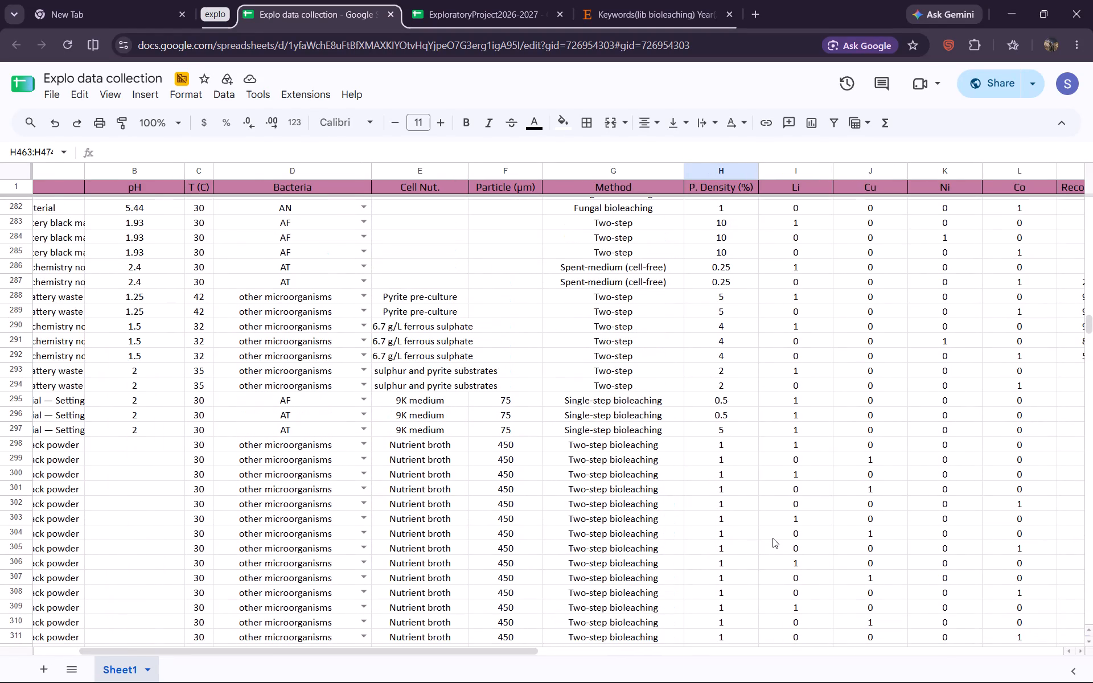
scroll(773, 538, "up", 2)
scroll(773, 538, "down", 5)
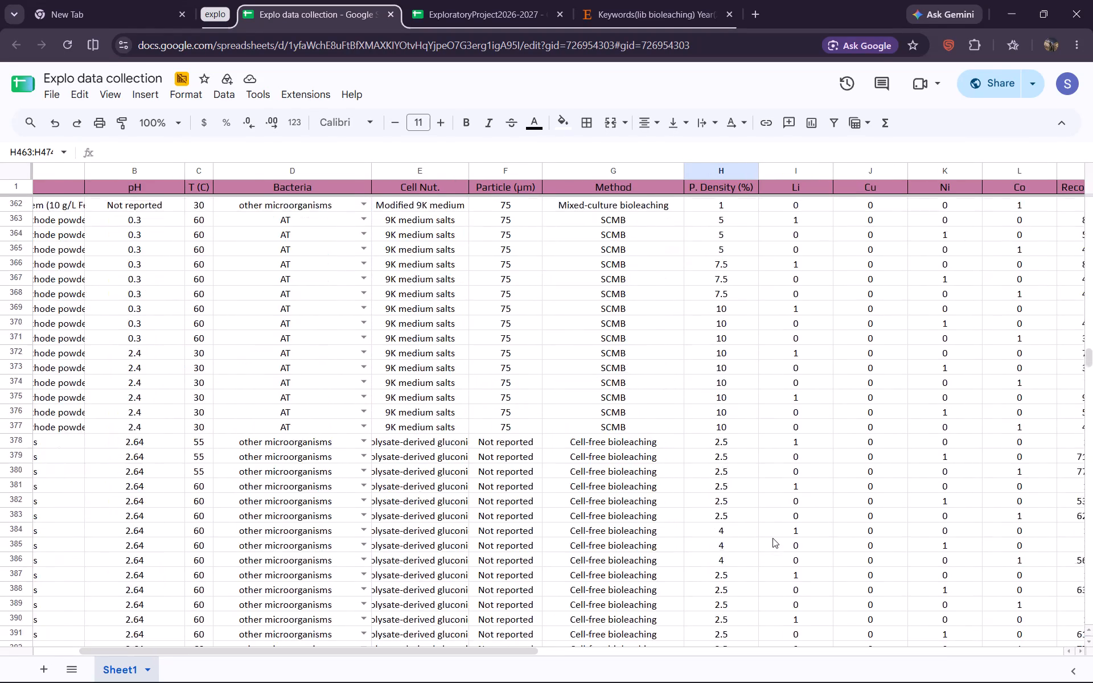
scroll(773, 538, "down", 10)
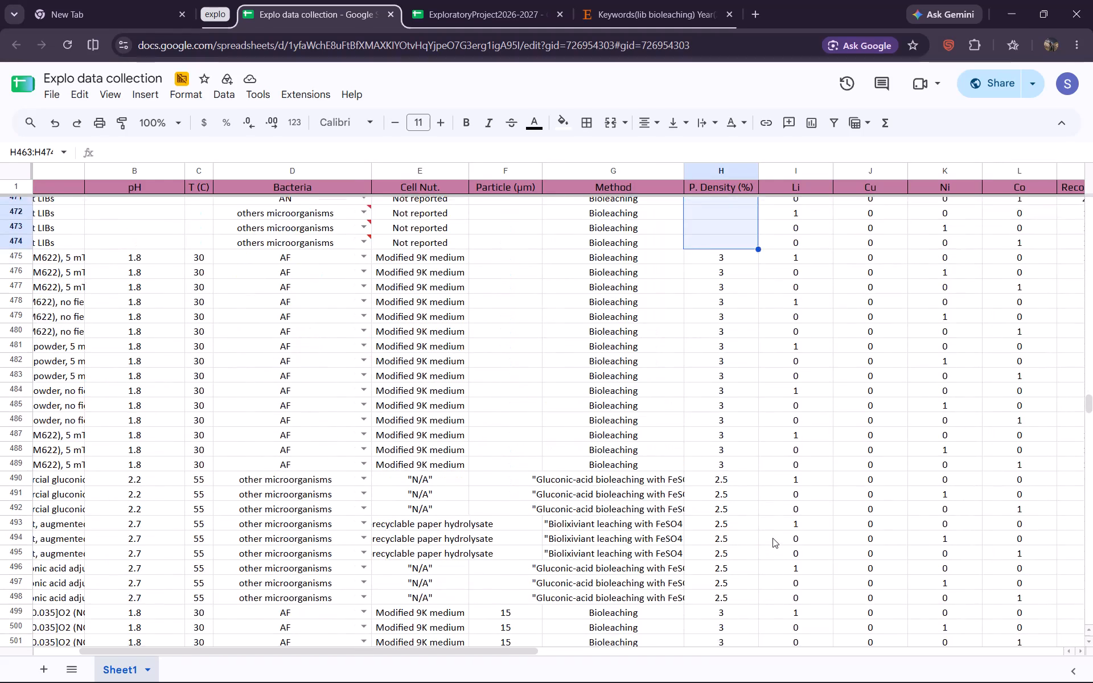
scroll(773, 538, "down", 5)
scroll(773, 538, "up", 1)
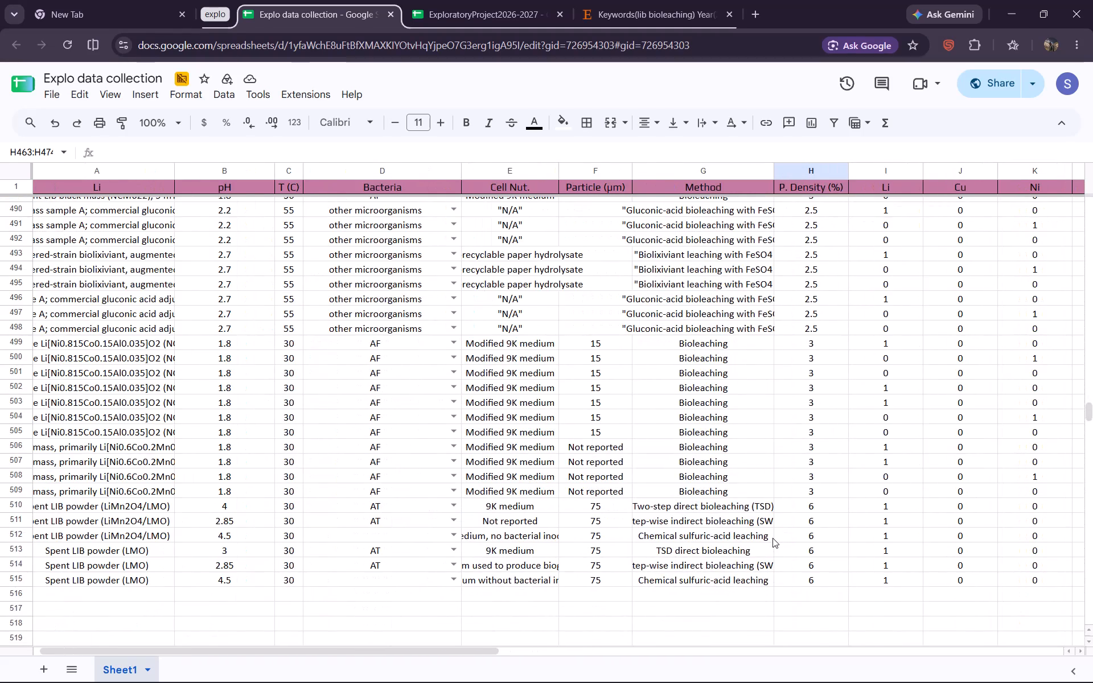
scroll(773, 538, "up", 1)
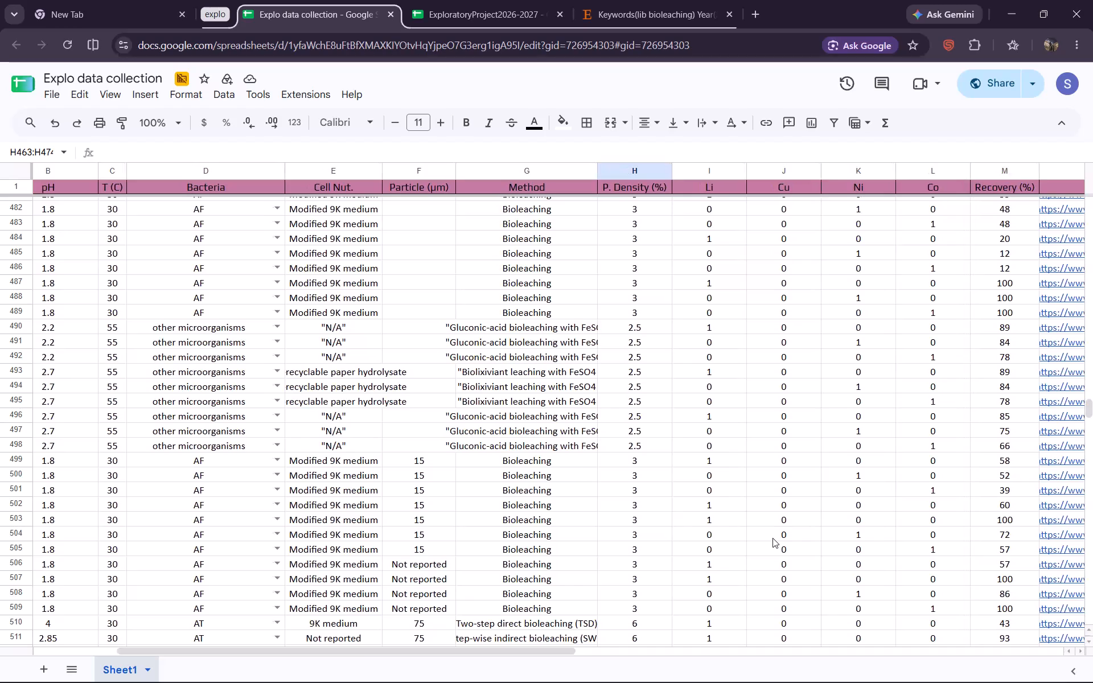
Clear the "N/A" Cell Nut. entries in E490:E492 and E496:E498, keeping the recyclable paper hydrolysate entries between them.
left_click(365, 328)
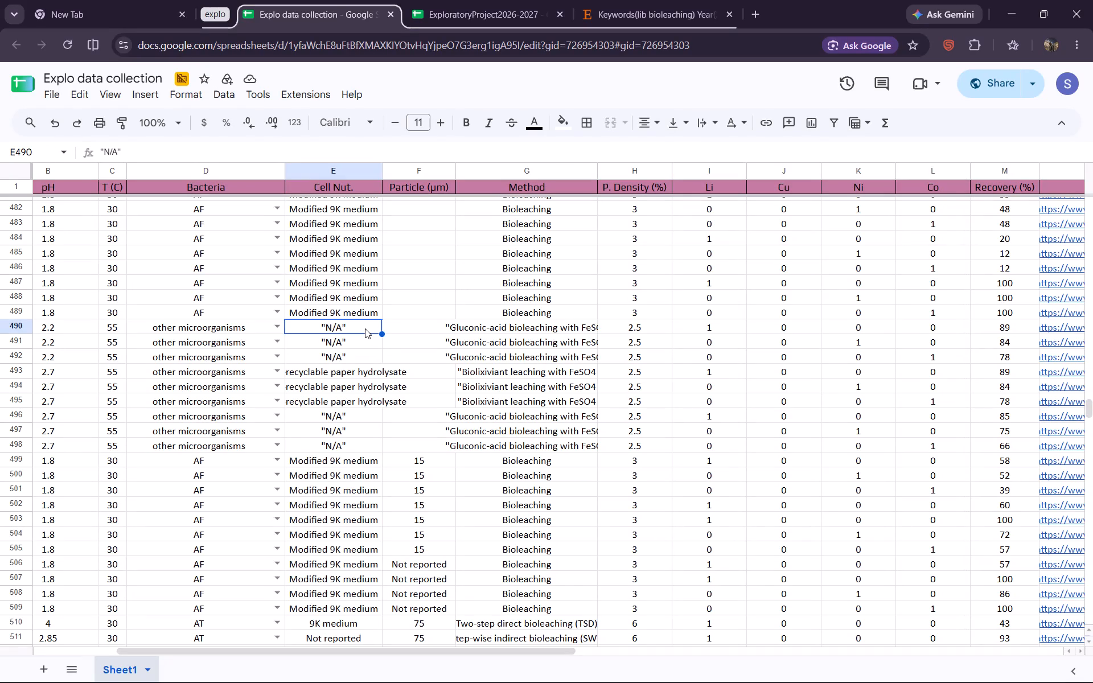
key("Delete")
key("Down")
key("Delete")
key("Down")
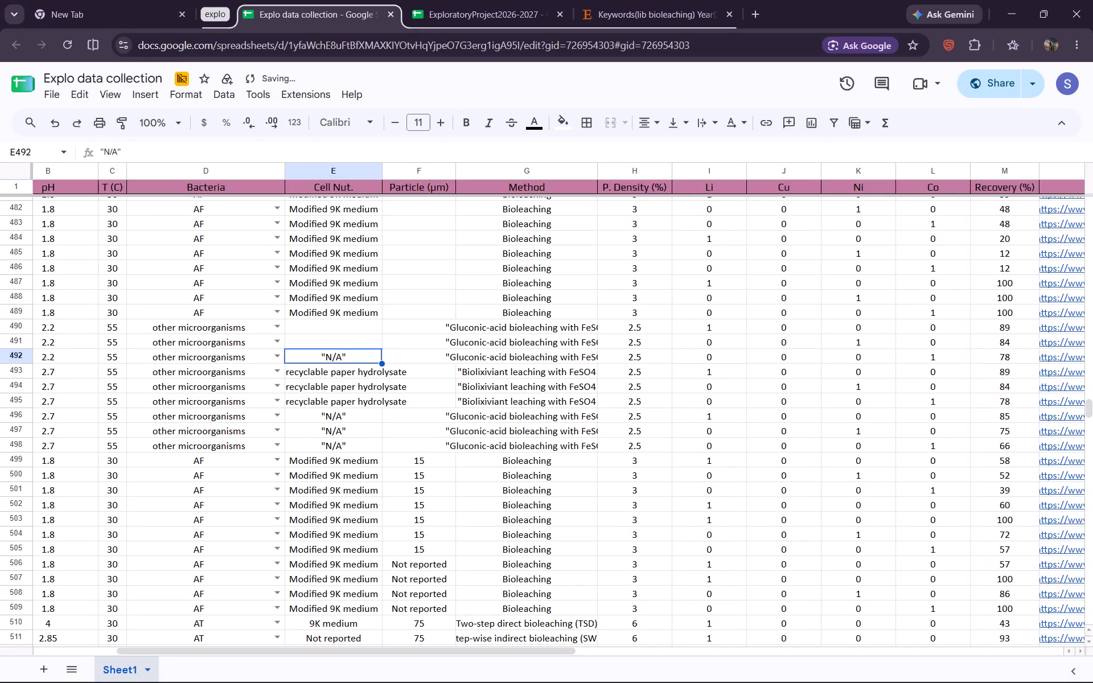
key("Delete")
key("Down")
key("Down")
key("Down")
key("Down")
key("Delete")
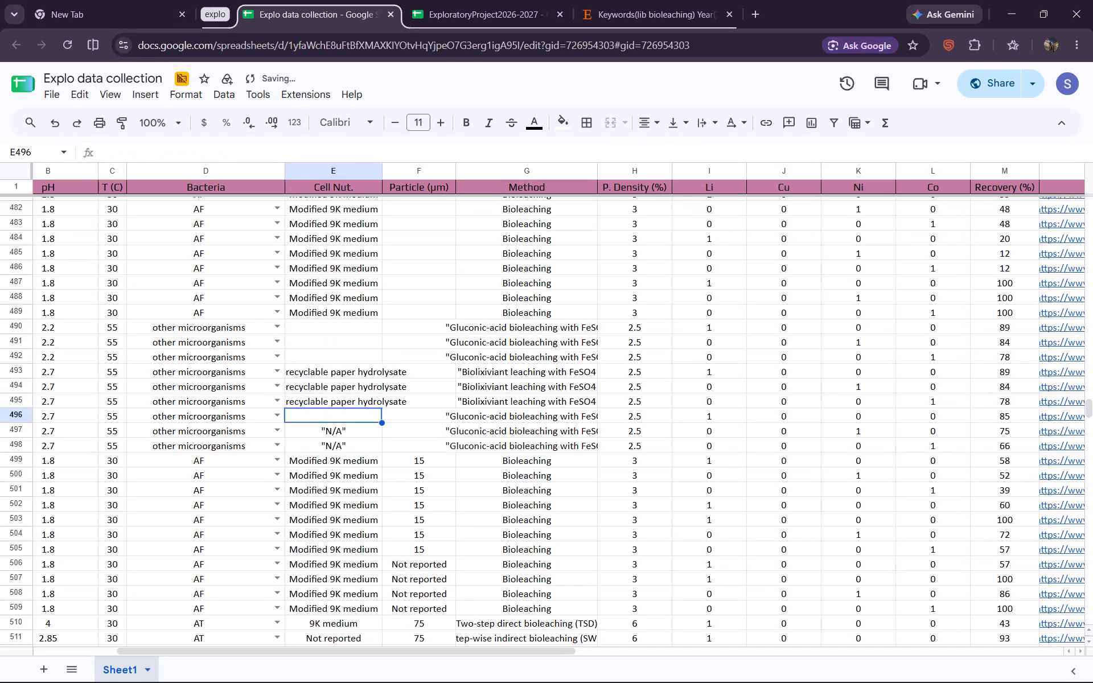
key("Down")
key("Delete")
key("Down")
key("Delete")
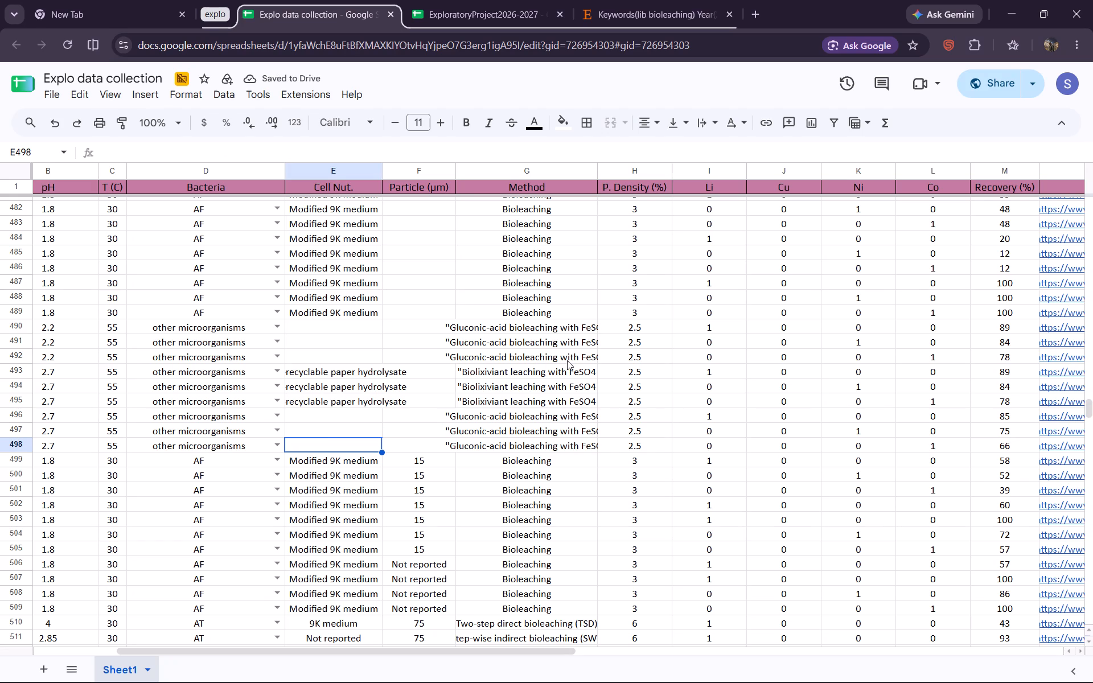
Review the data from row 515 back up to about row 240 for remaining "Not reported" entries and unstandardised Bacteria values.
scroll(747, 485, "down", 4)
scroll(747, 485, "up", 2)
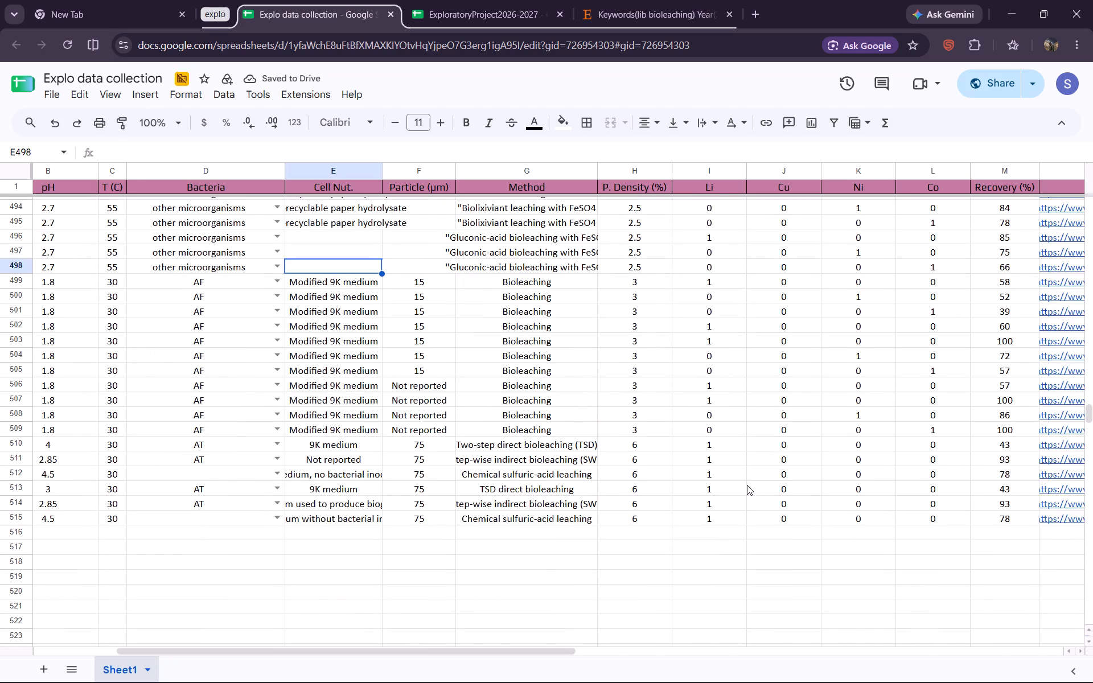
scroll(747, 485, "up", 8)
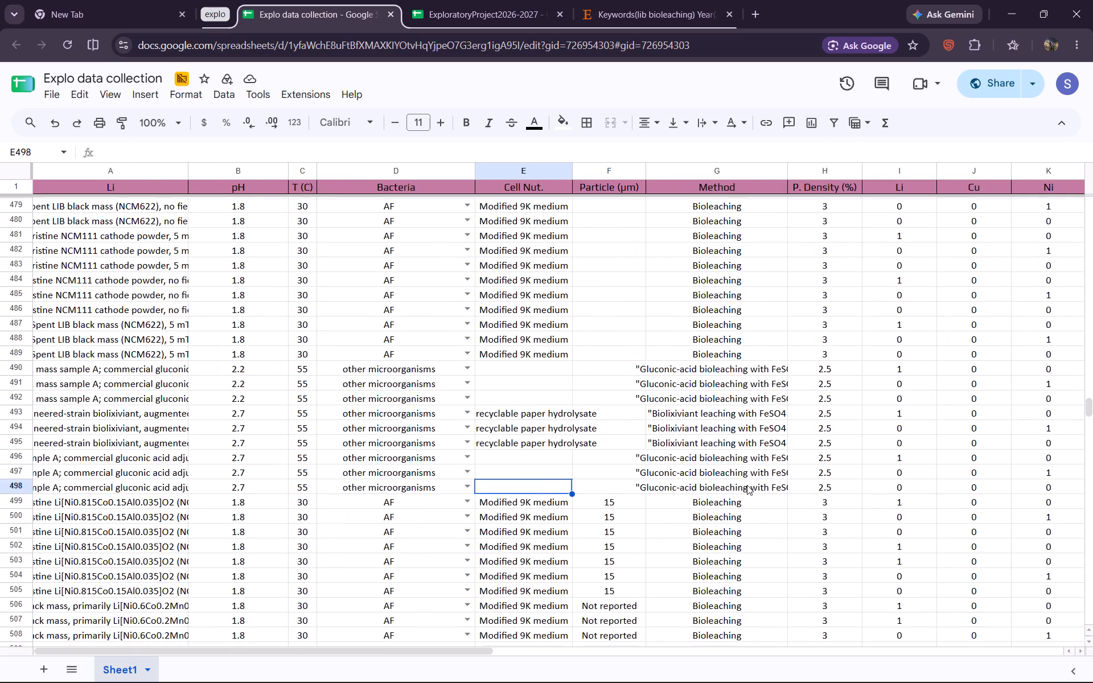
scroll(747, 485, "left", 4)
scroll(799, 495, "up", 4)
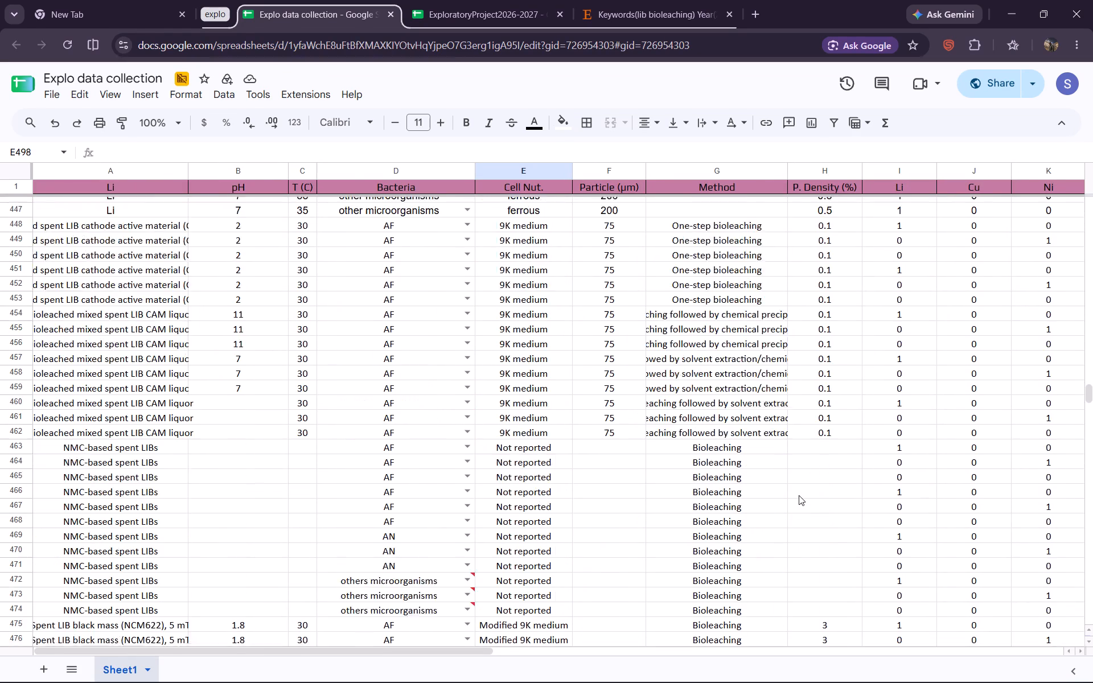
scroll(799, 495, "down", 1)
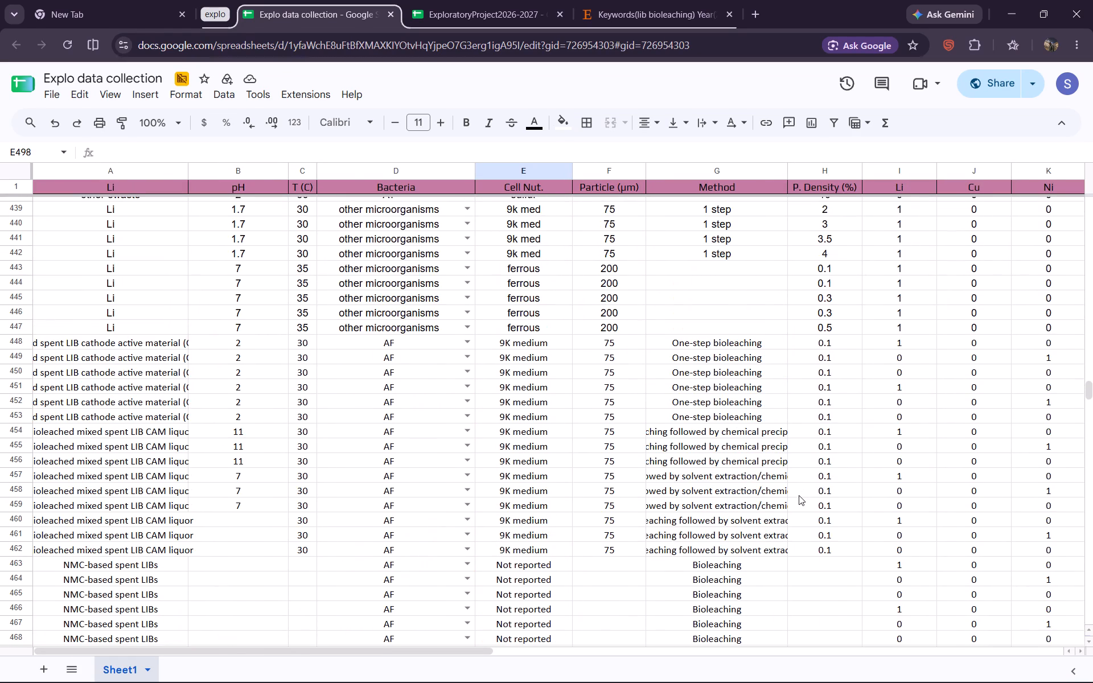
scroll(799, 495, "left", 4)
scroll(799, 495, "up", 3)
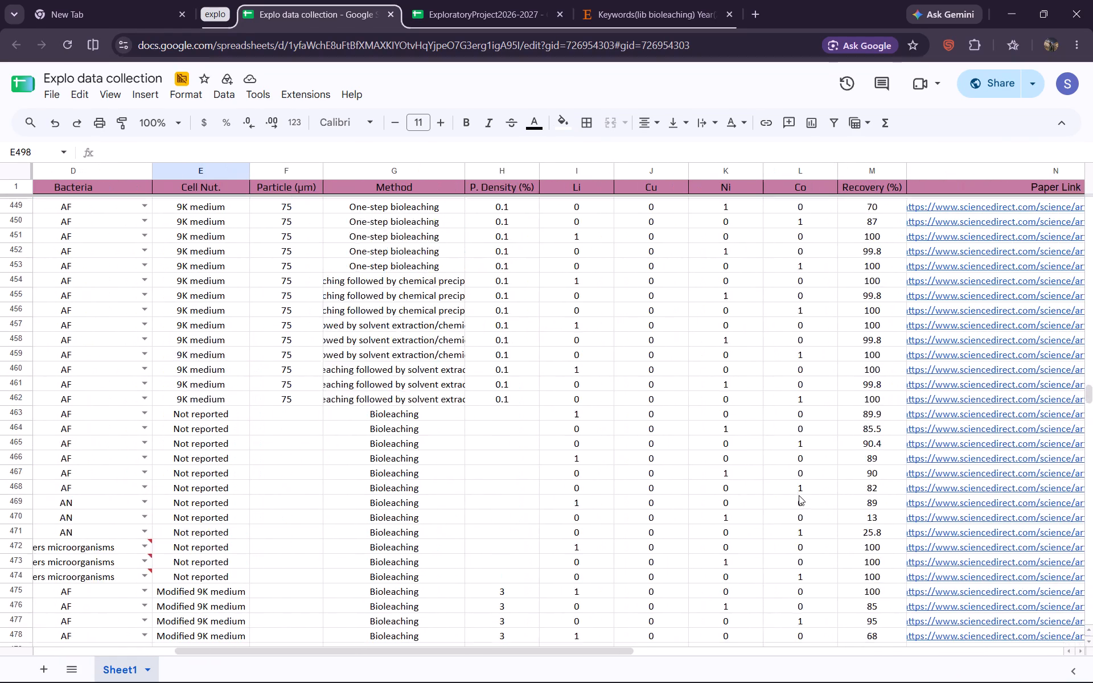
scroll(799, 495, "up", 1)
right_click(799, 495)
left_click(671, 484)
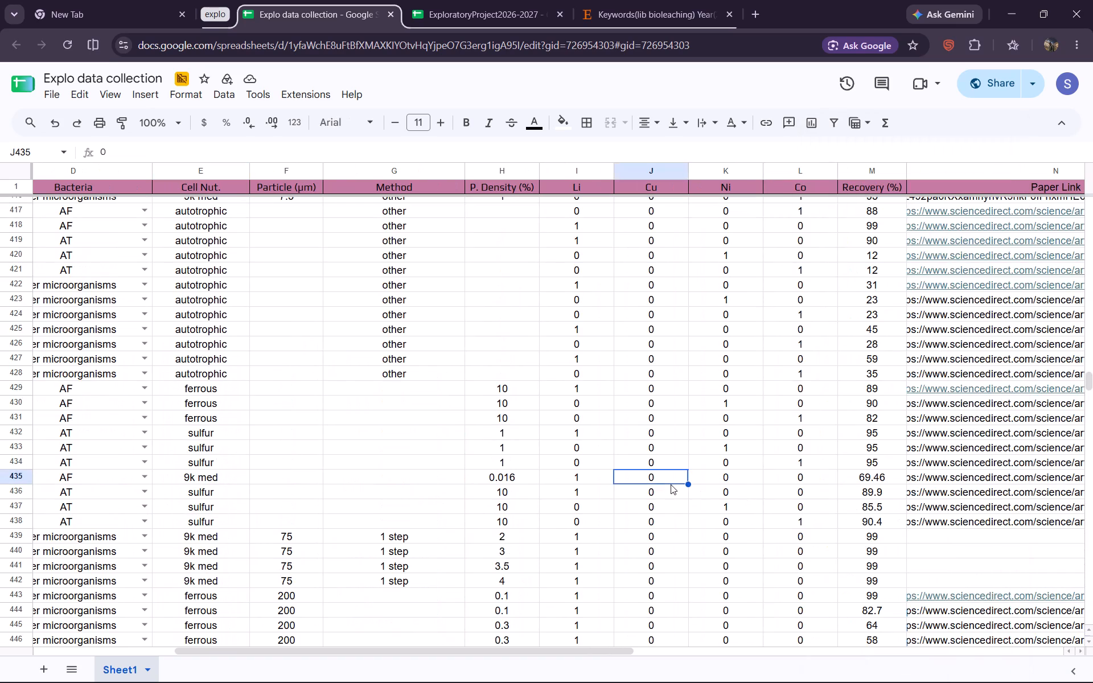
scroll(470, 439, "up", 2)
scroll(470, 439, "right", 2)
left_click(470, 439)
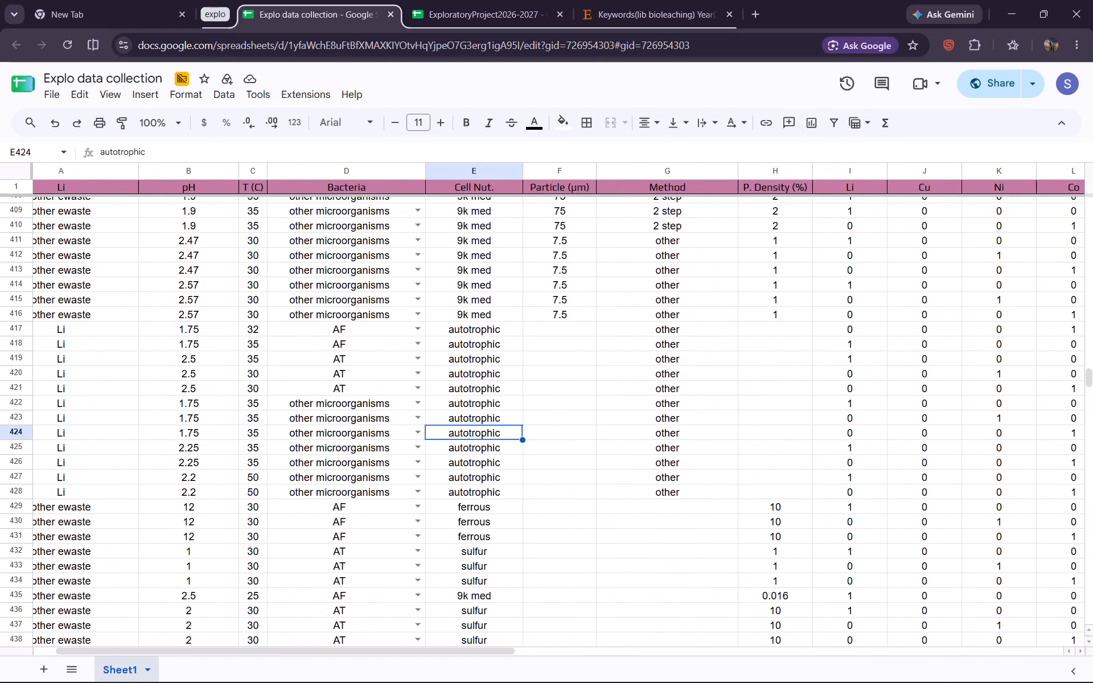
left_click(546, 421)
scroll(595, 503, "up", 4)
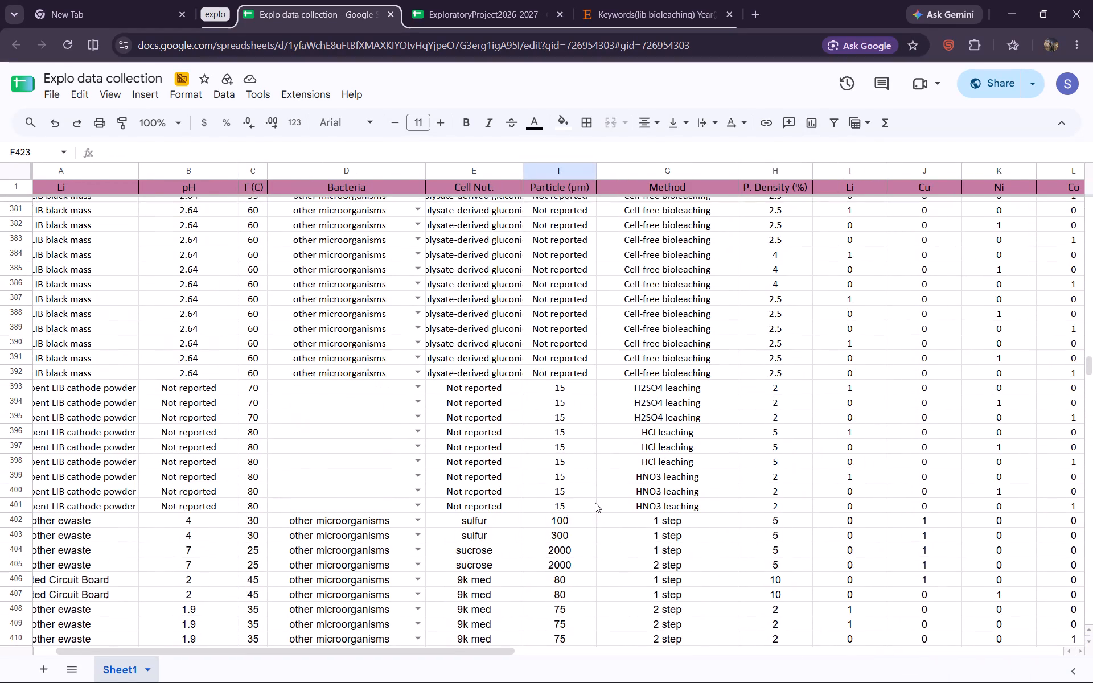
scroll(595, 503, "up", 6)
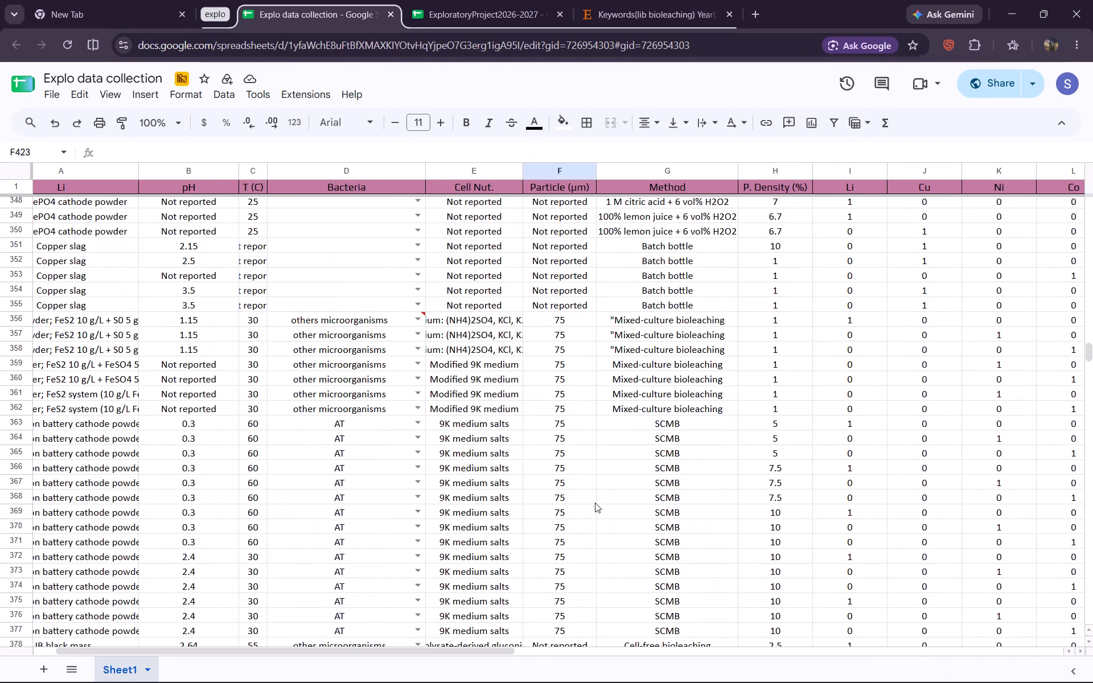
scroll(595, 503, "up", 2)
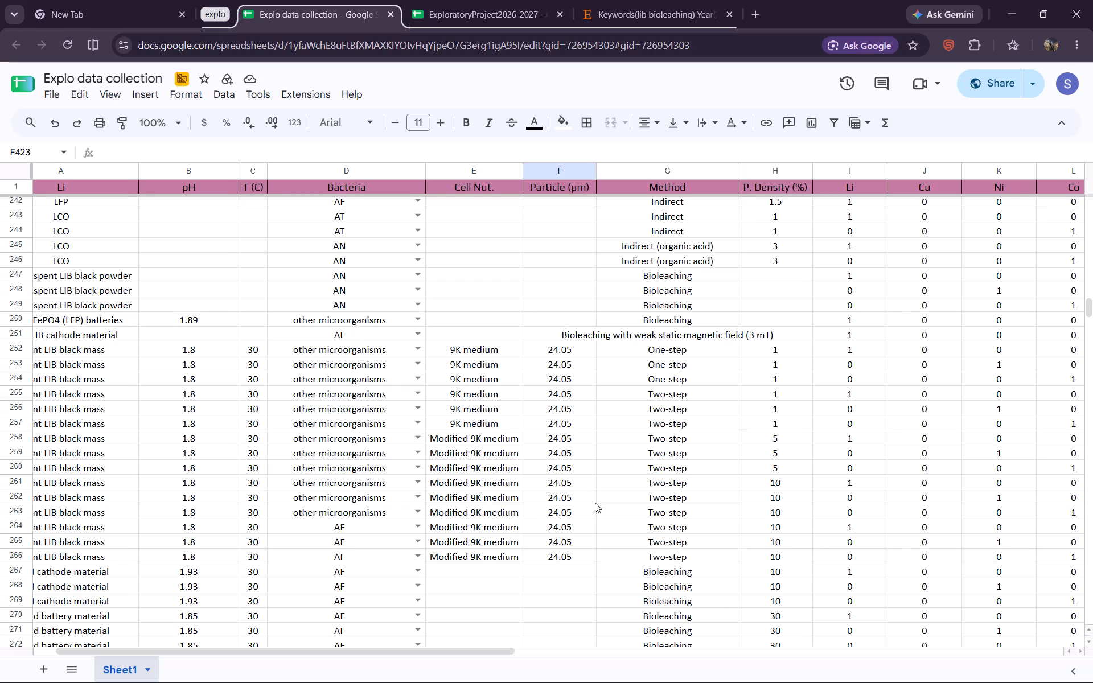
Examine the early rows, up to about row 113, for inconsistent cell borders and alignment.
scroll(595, 503, "right", 11)
scroll(595, 503, "up", 16)
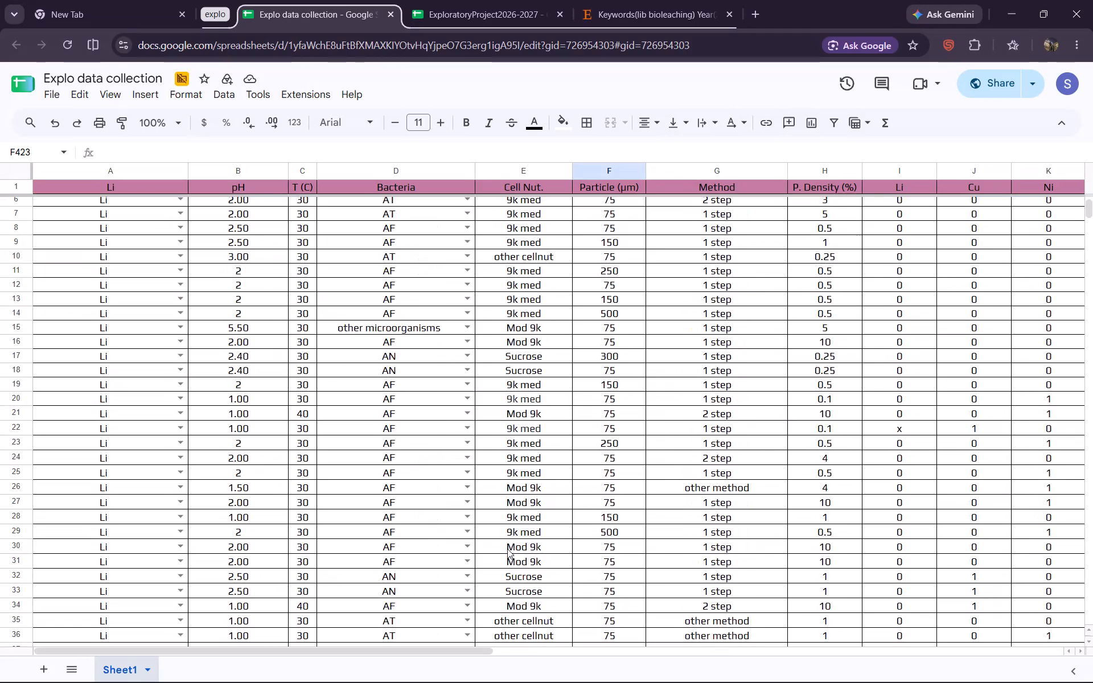
scroll(508, 553, "down", 9)
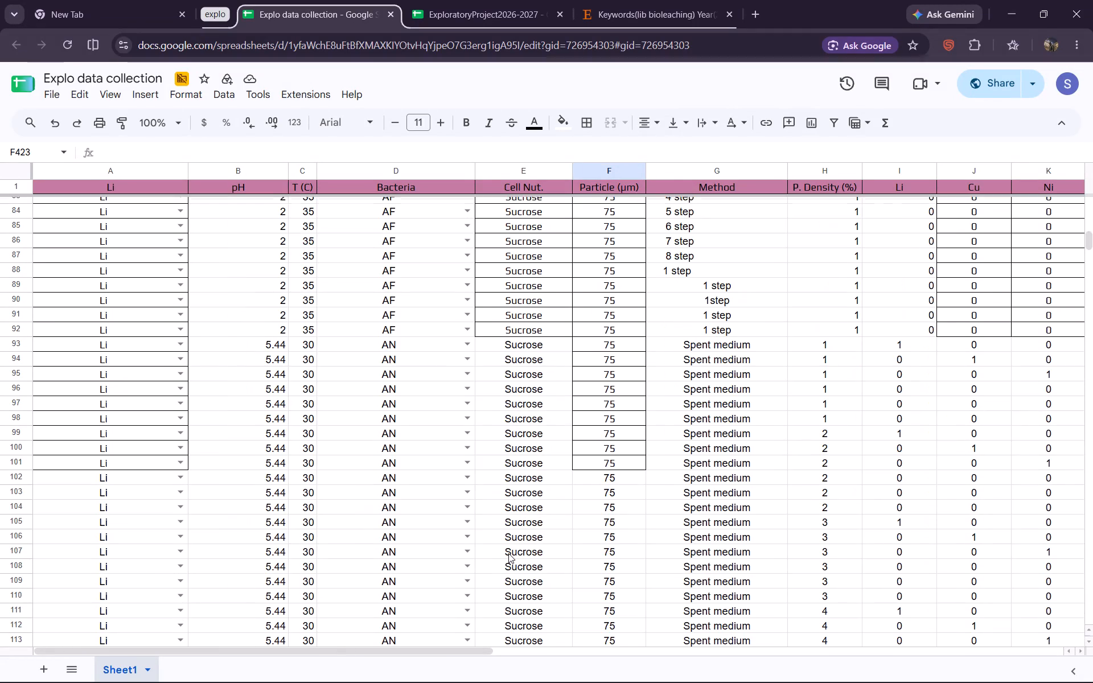
scroll(508, 553, "down", 1)
scroll(508, 553, "up", 2)
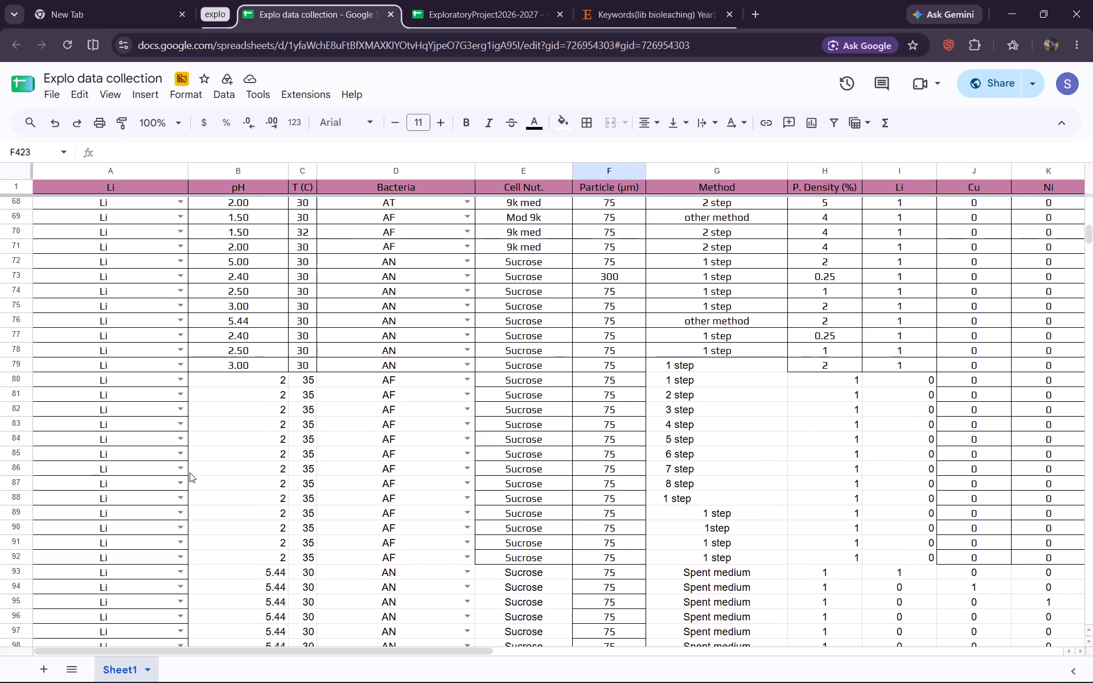
scroll(297, 499, "down", 1)
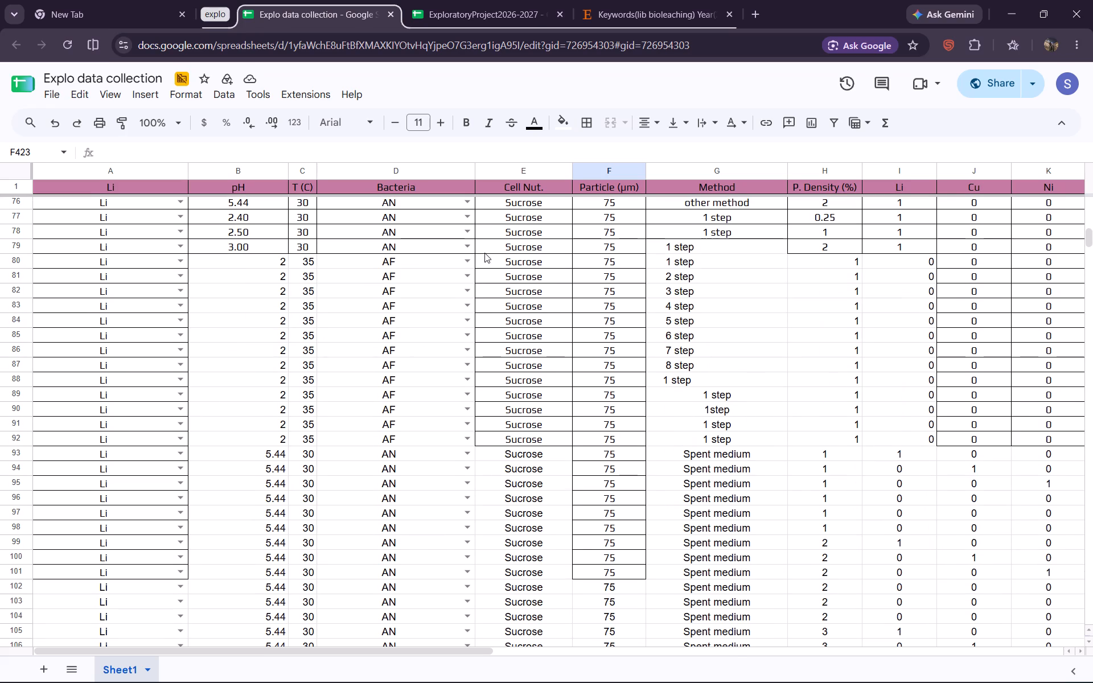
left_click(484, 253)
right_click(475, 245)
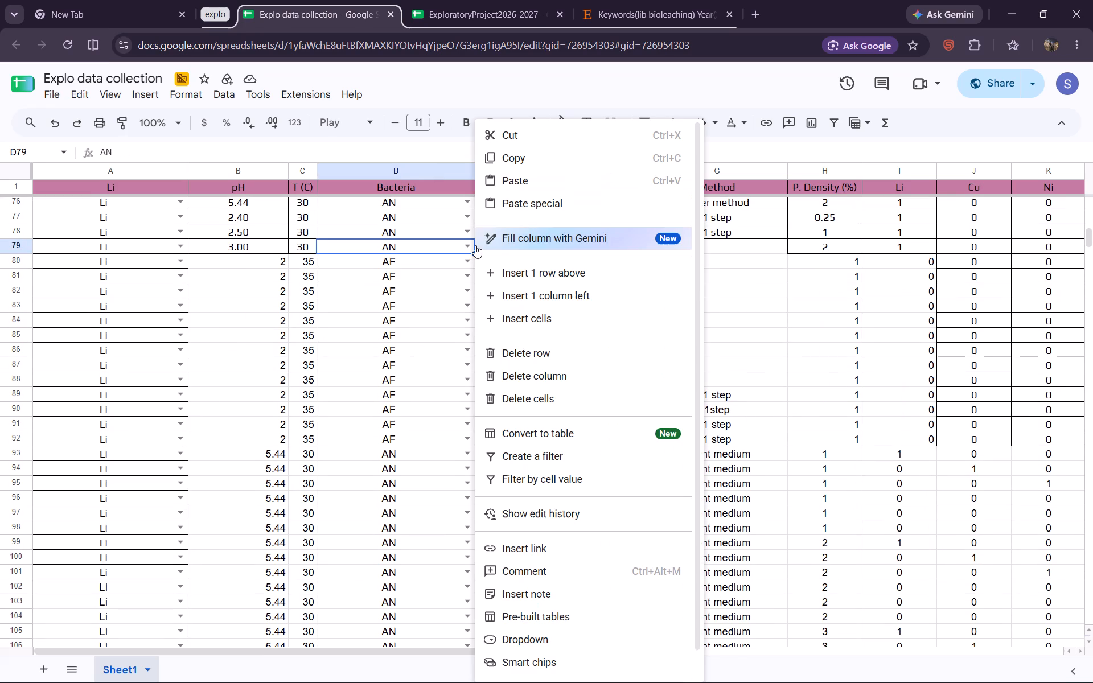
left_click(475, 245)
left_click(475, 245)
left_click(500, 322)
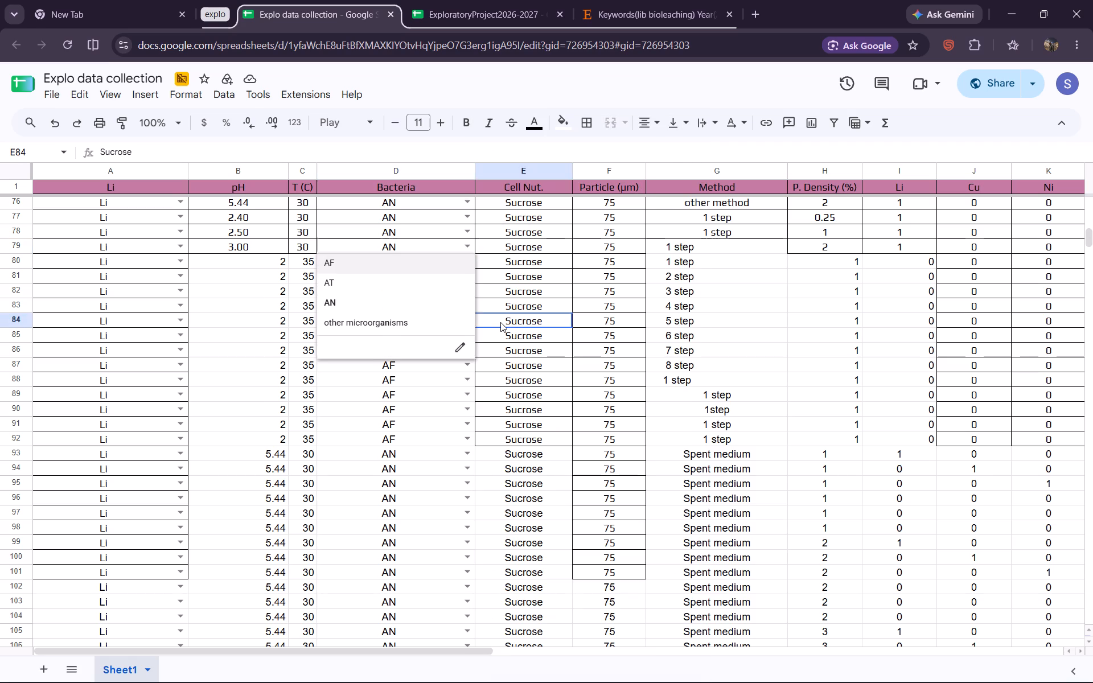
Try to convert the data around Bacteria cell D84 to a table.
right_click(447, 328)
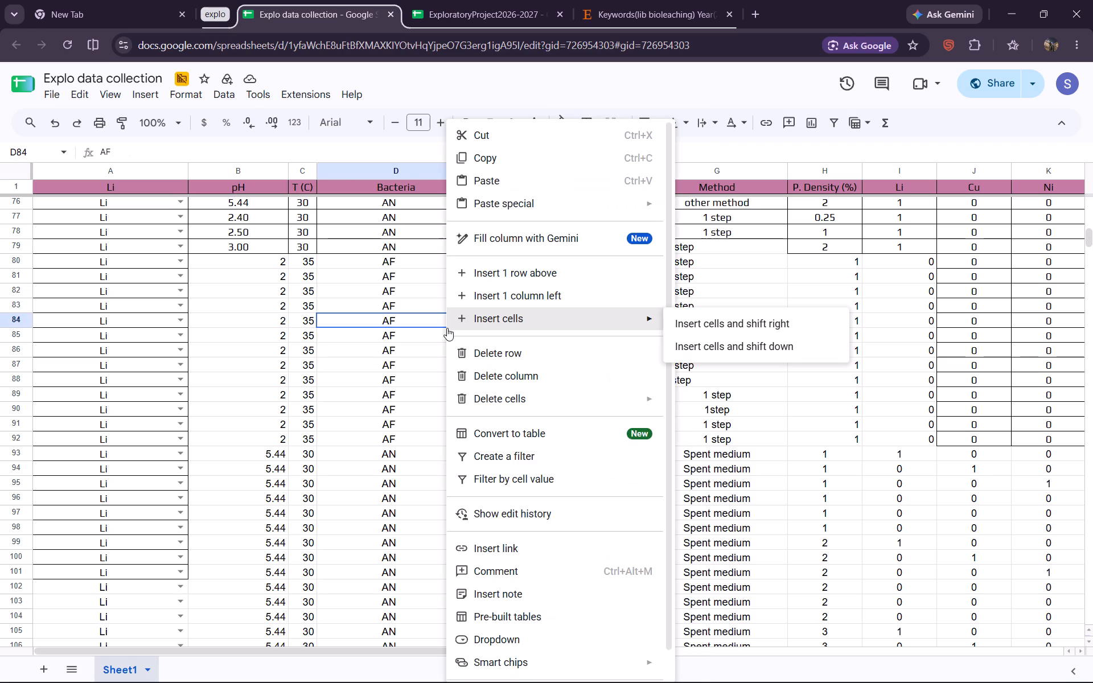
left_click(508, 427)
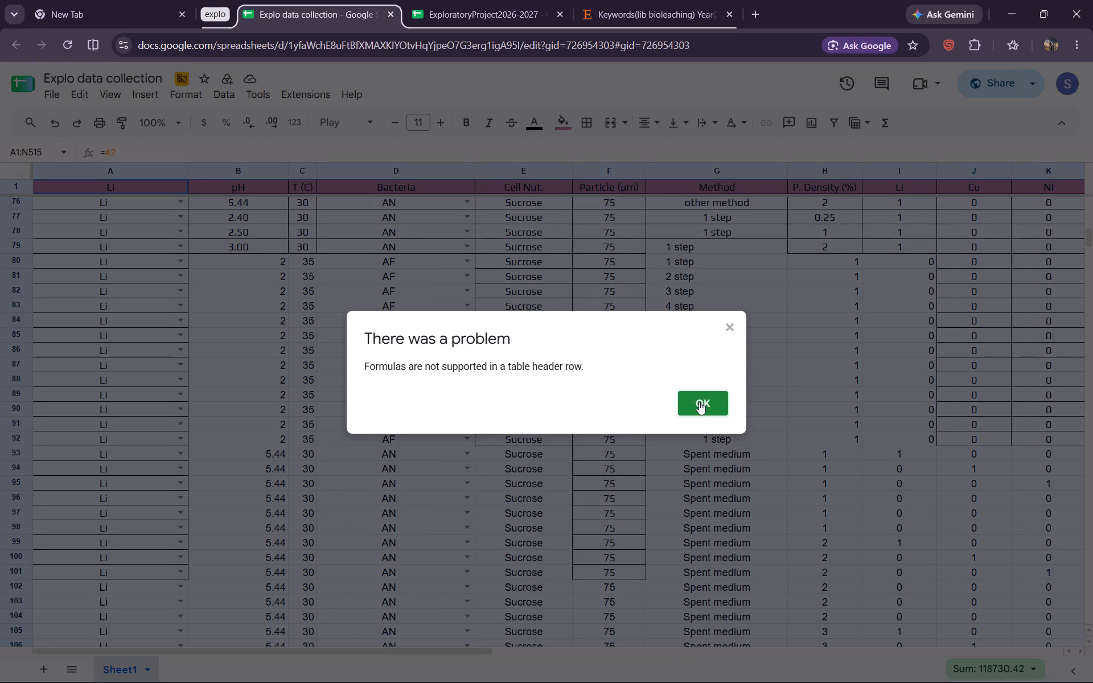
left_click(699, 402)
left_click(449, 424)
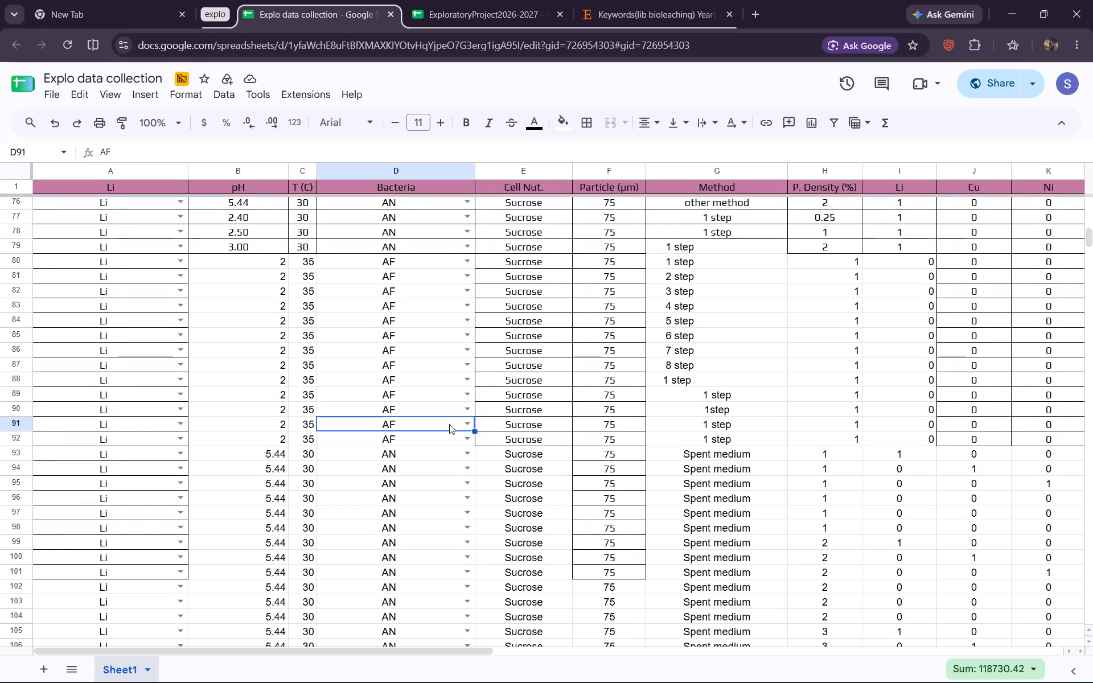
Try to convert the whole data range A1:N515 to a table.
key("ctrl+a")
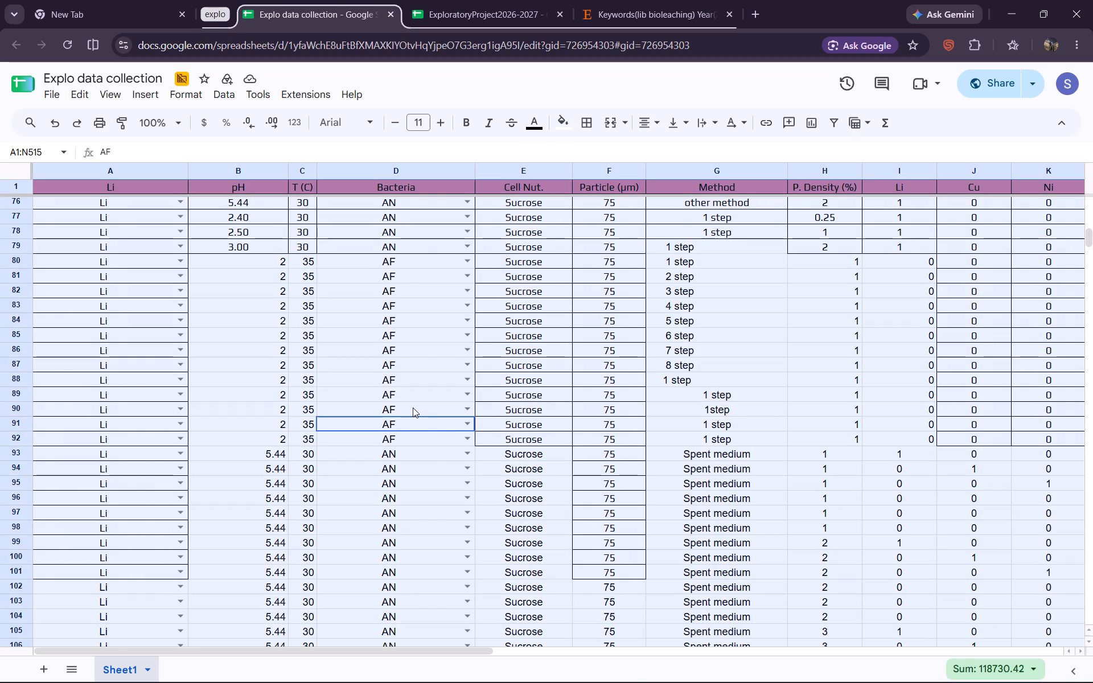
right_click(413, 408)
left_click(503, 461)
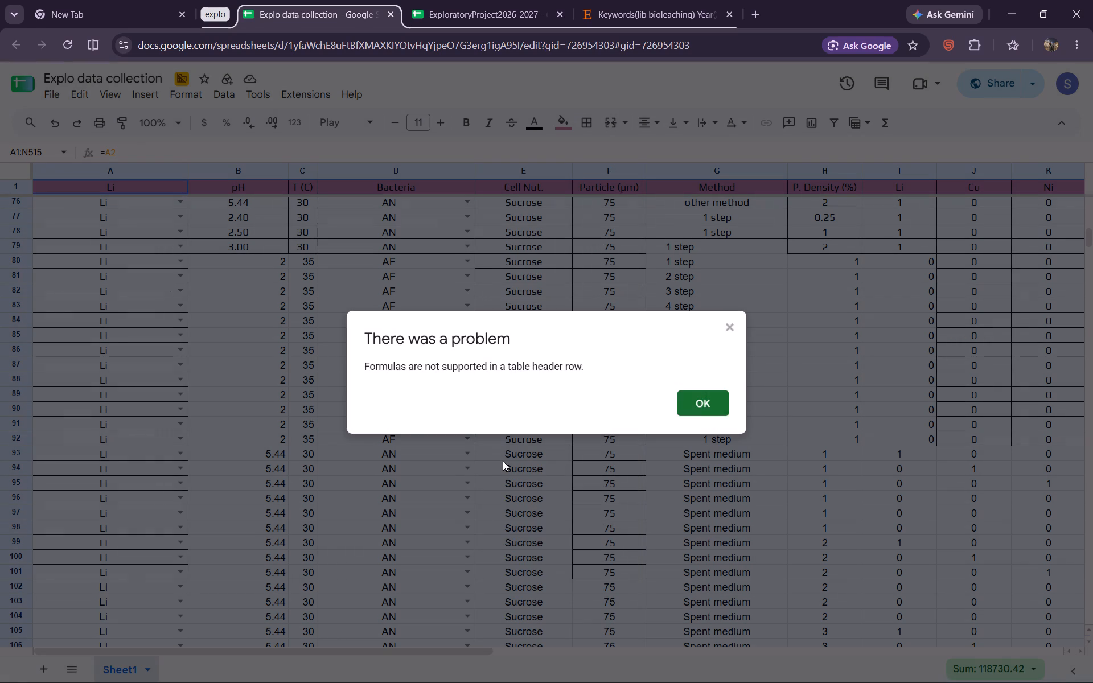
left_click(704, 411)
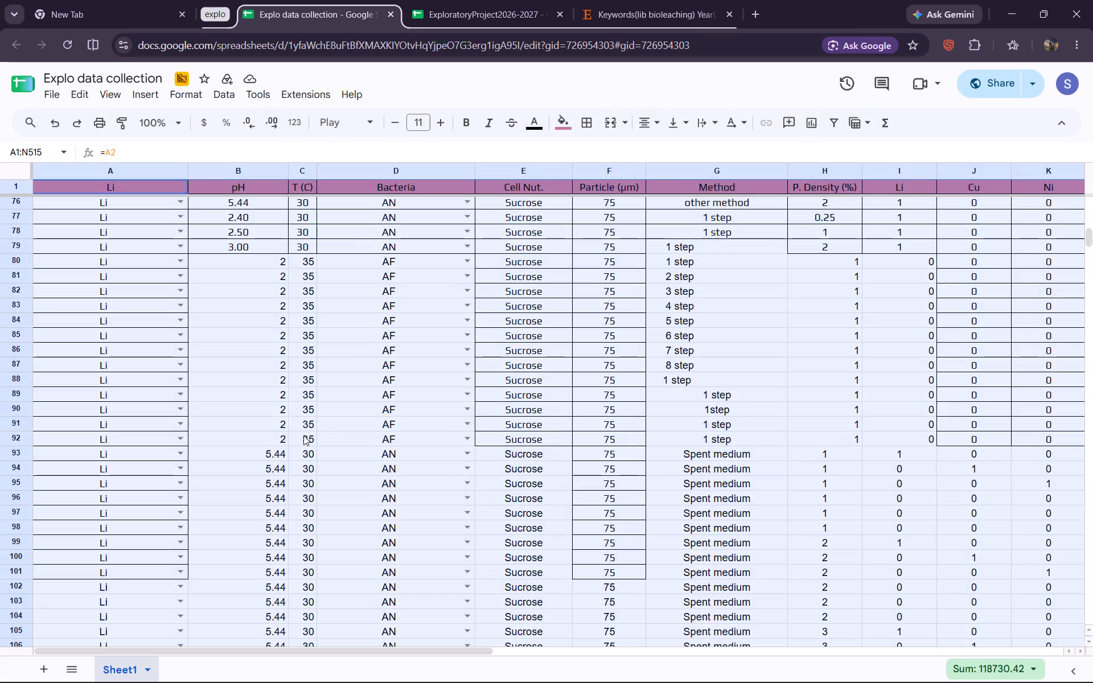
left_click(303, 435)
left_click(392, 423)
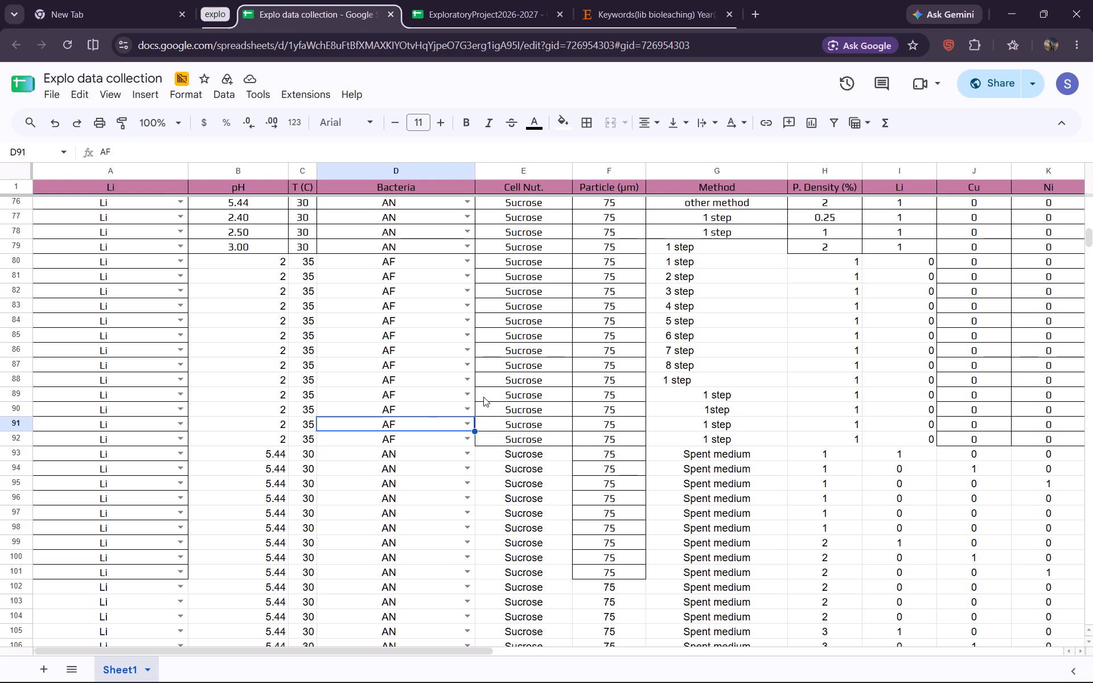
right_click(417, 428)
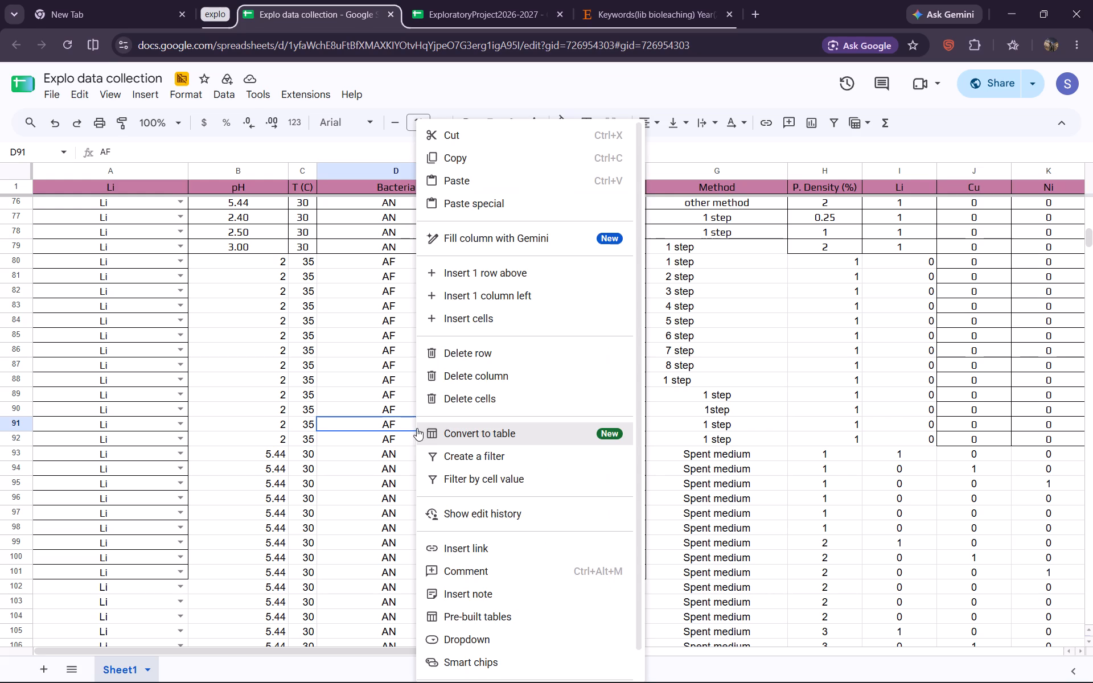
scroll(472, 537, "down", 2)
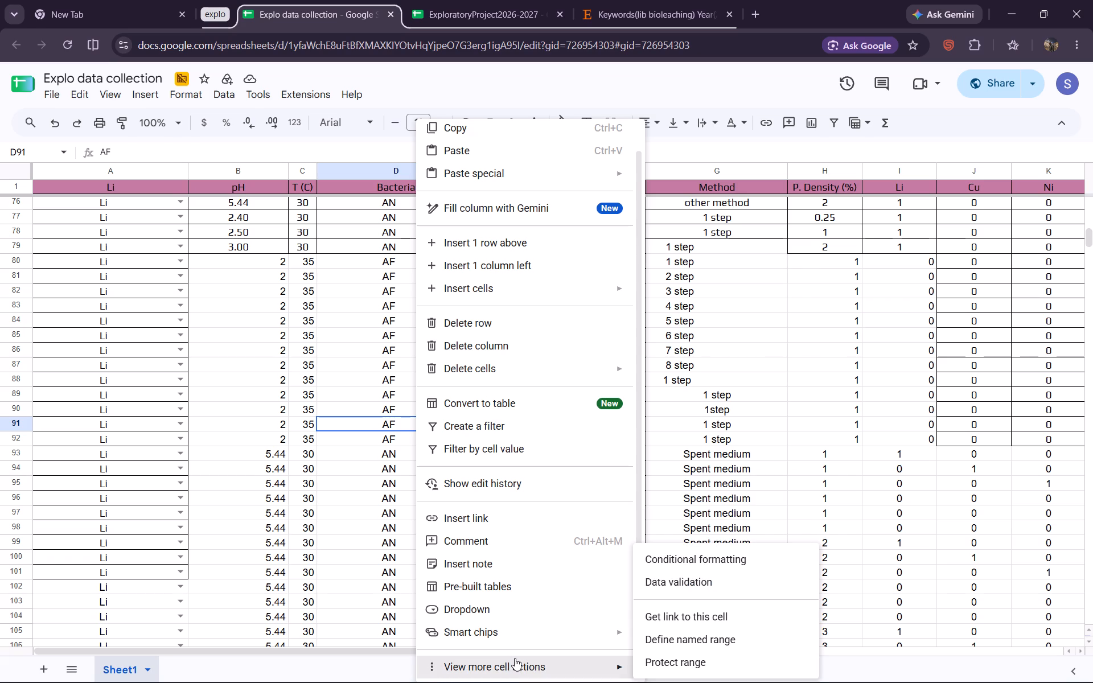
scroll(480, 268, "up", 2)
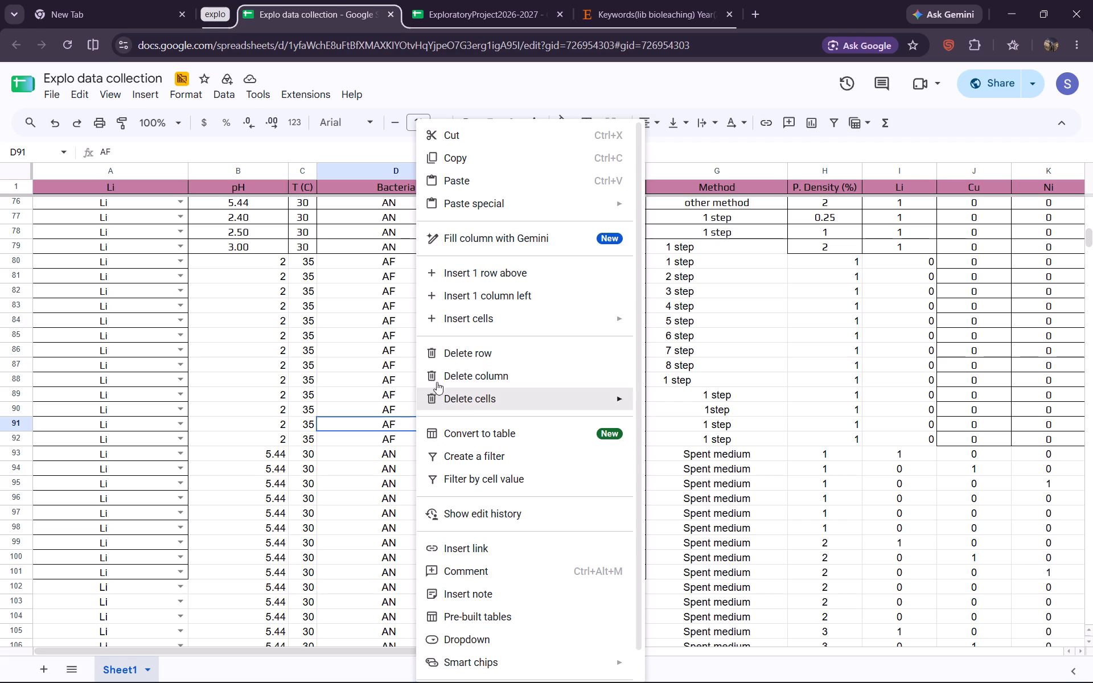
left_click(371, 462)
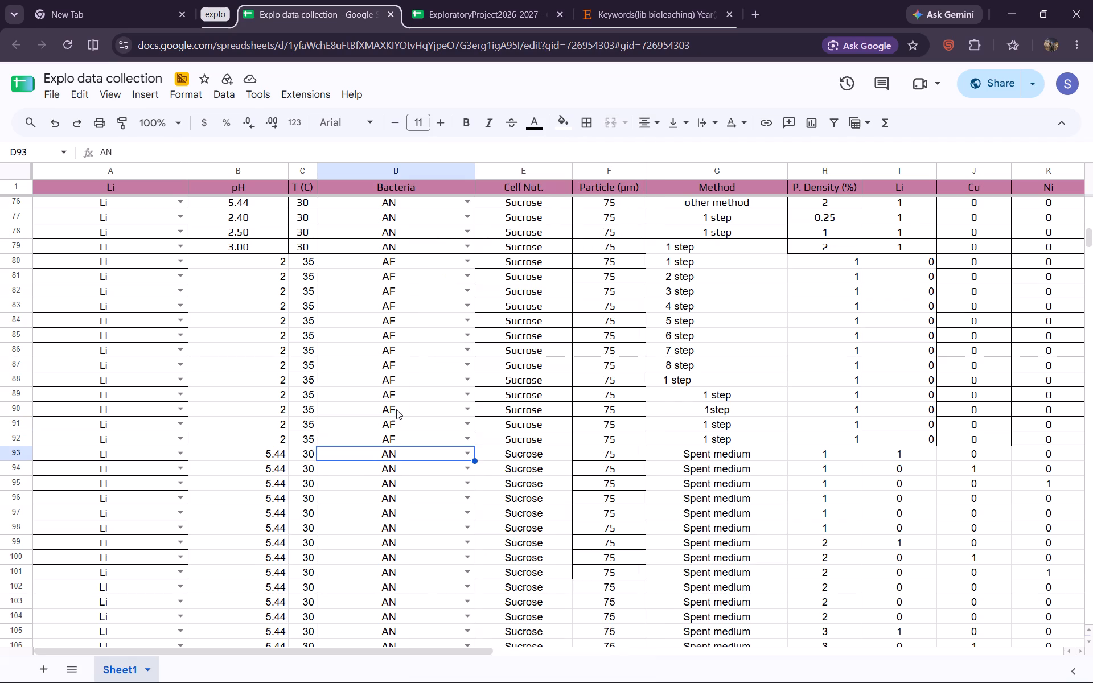
Search Google in a new tab for "how to make cell outline bold in excel".
left_click(755, 15)
type("how to")
key("space")
type("mave the u")
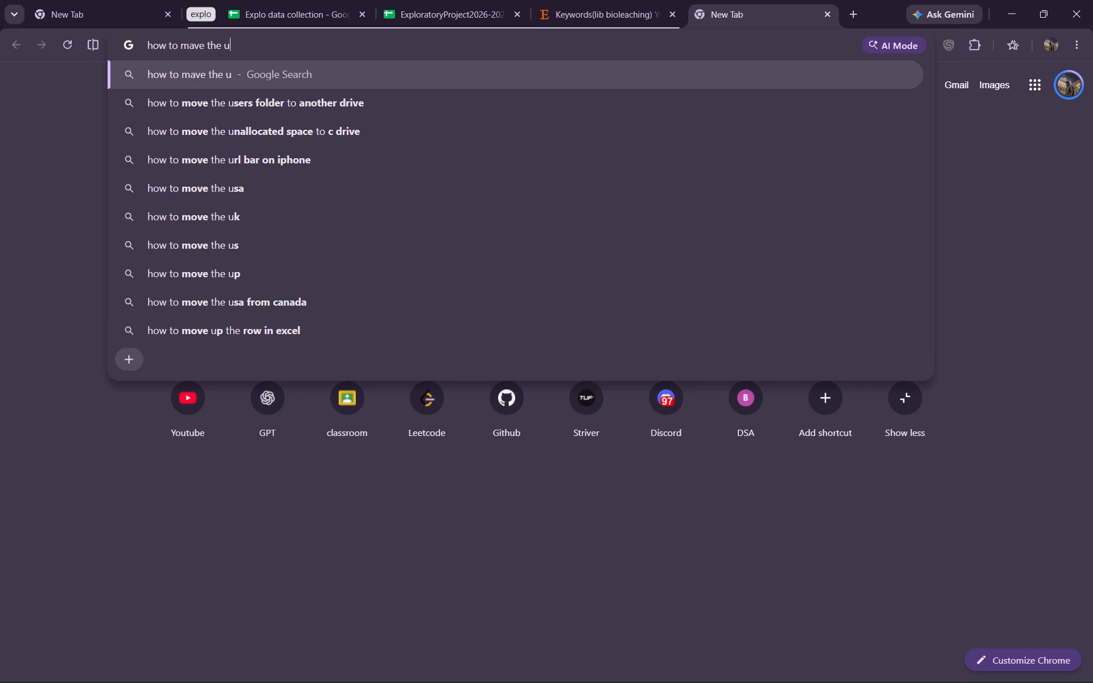
key("BackSpace")
type("outline")
key("space")
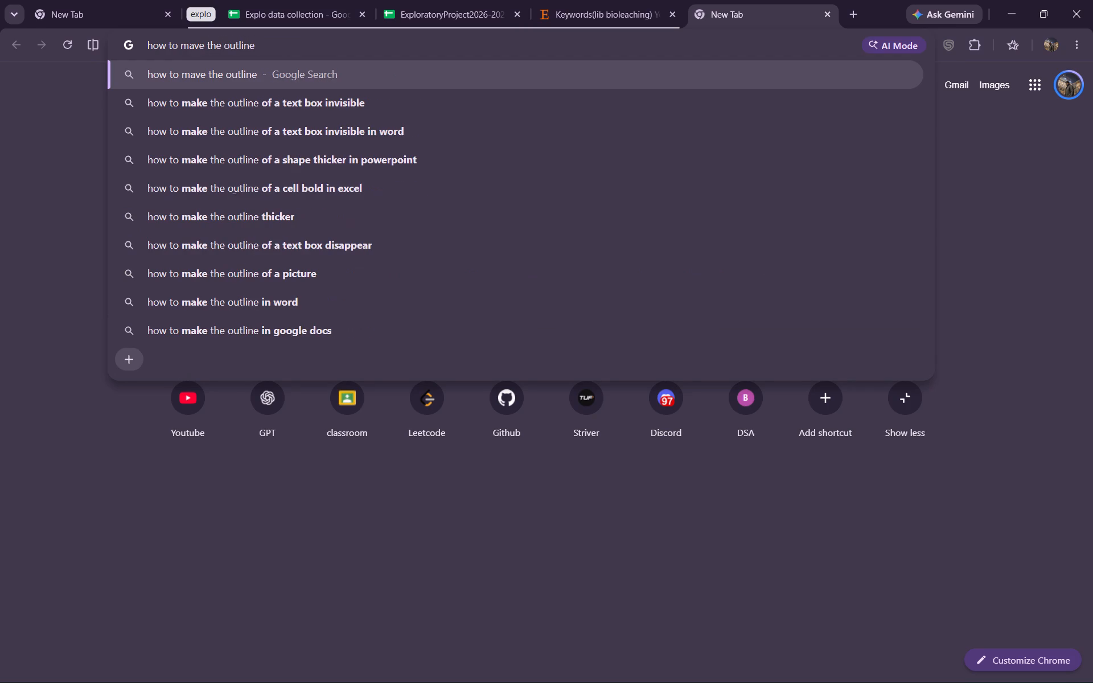
type("bol")
type("d")
key("space")
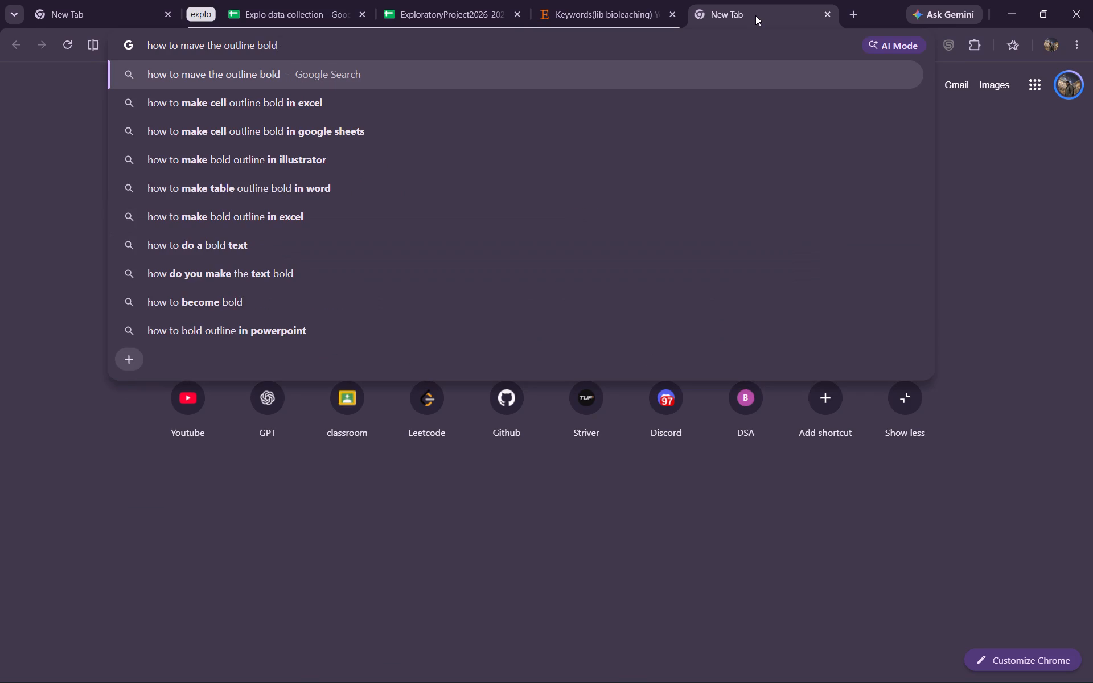
type("in")
key("space")
key("Down")
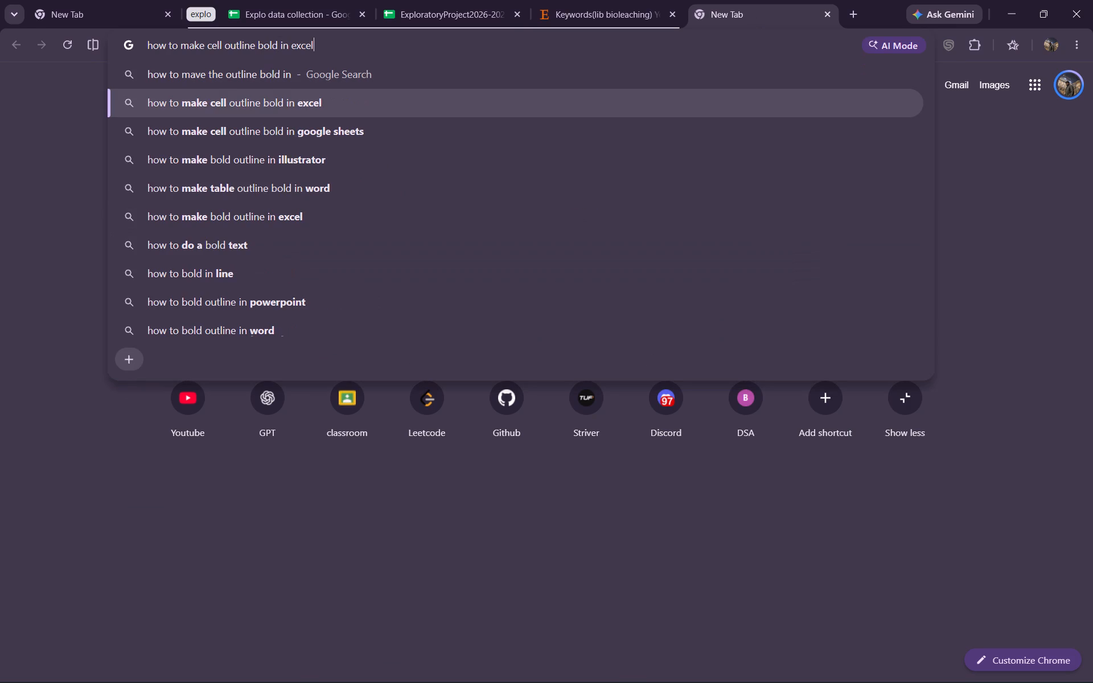
key("Return")
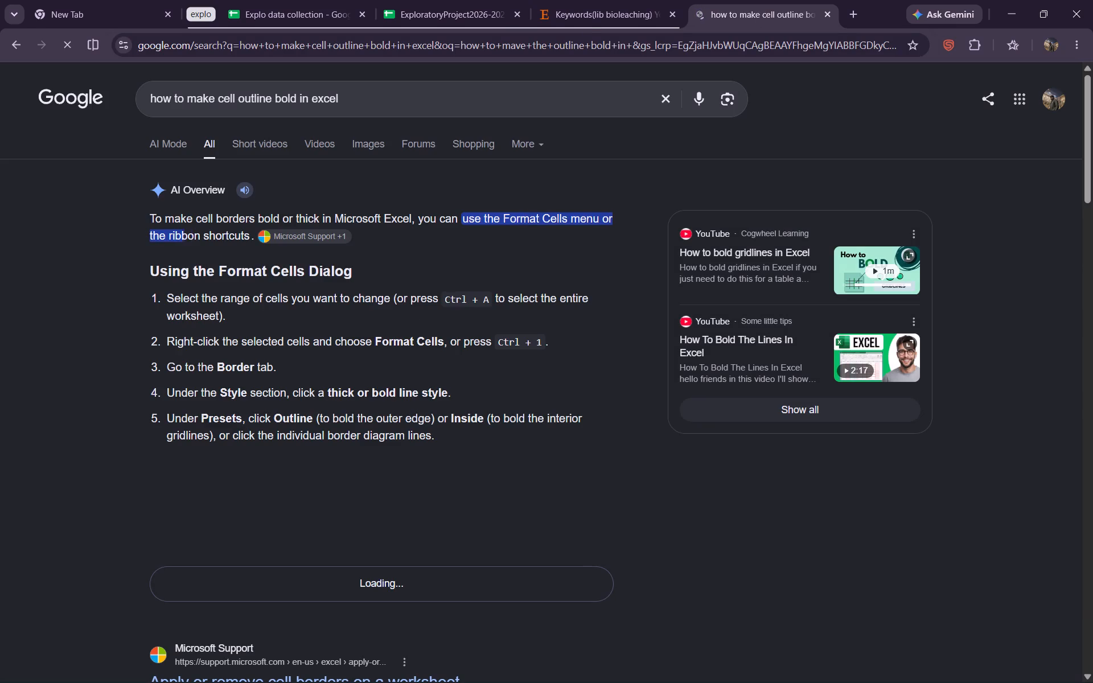
Change the web search to "how to make cell outline bold in google sheets".
left_click(373, 106)
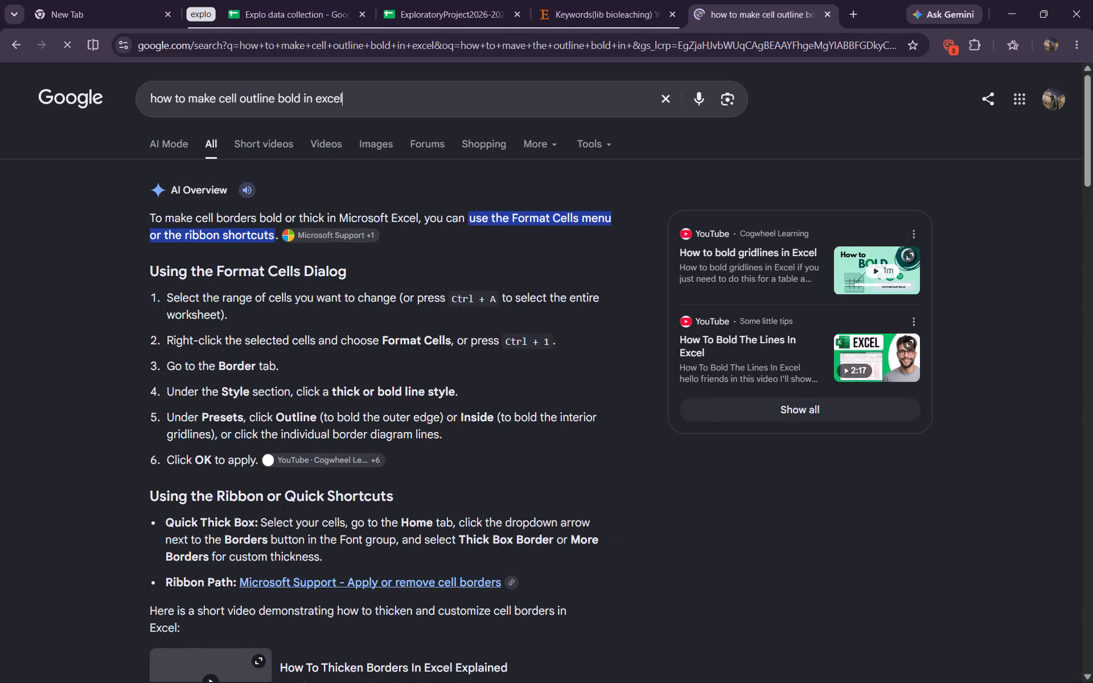
key("BackSpace")
key("BackSpace")
key("BackSpace")
key("BackSpace")
key("BackSpace")
type("googl")
key("Down")
key("Return")
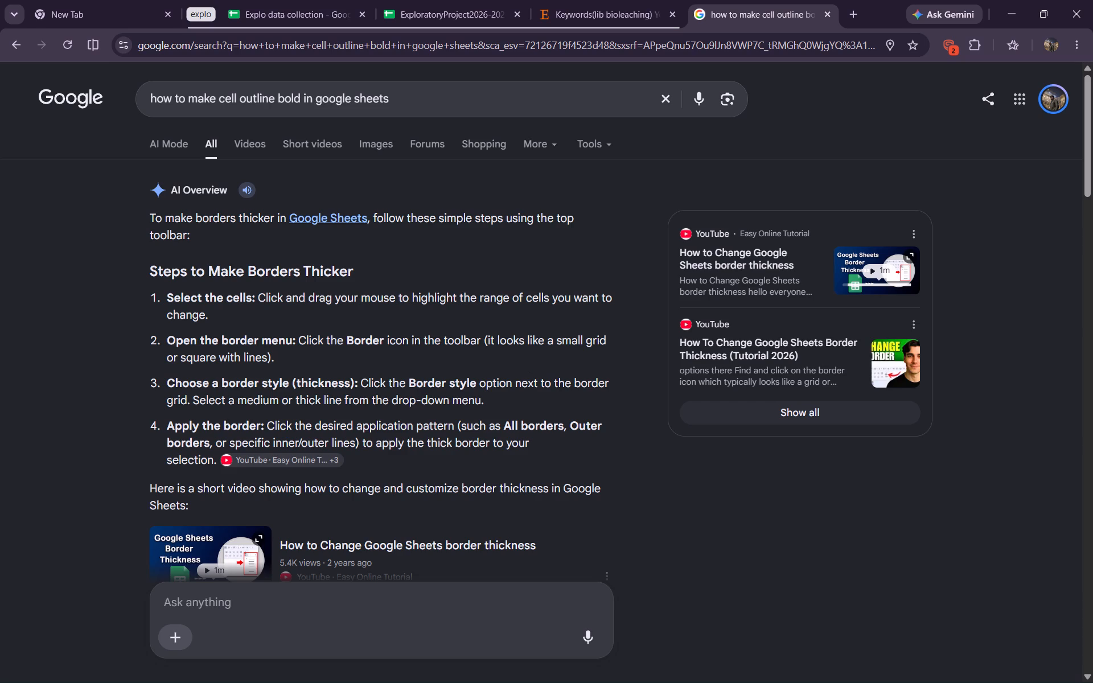
Return to the Explo data collection spreadsheet and apply all borders to the whole data range A1:N515.
left_click(606, 3)
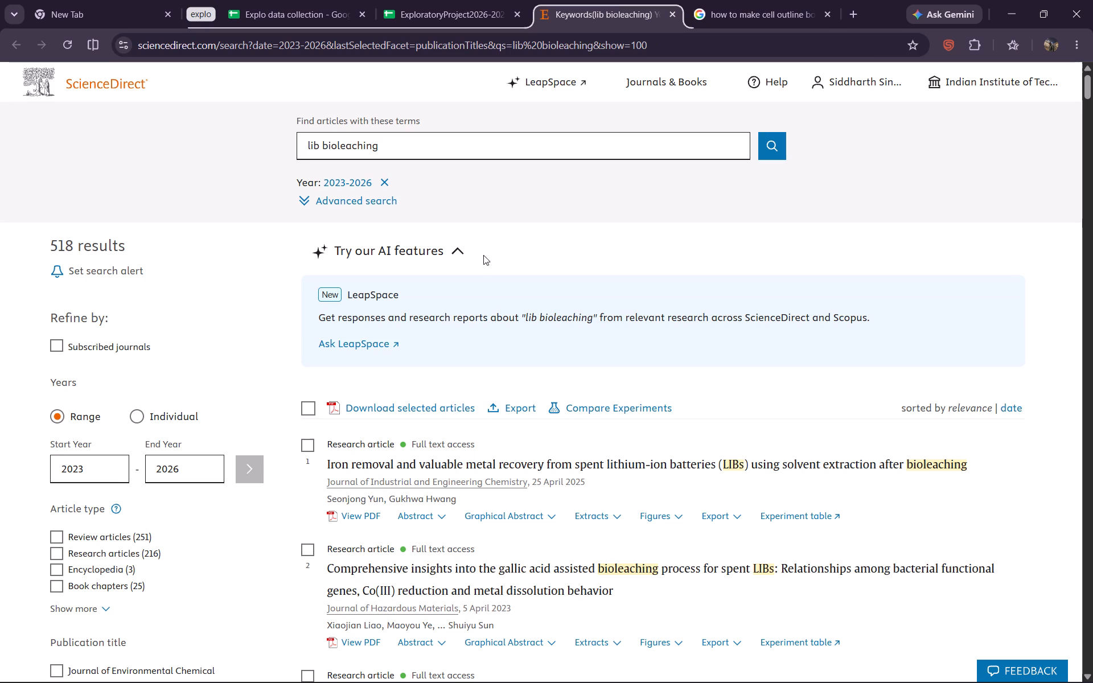
left_click(326, 0)
left_click(438, 361)
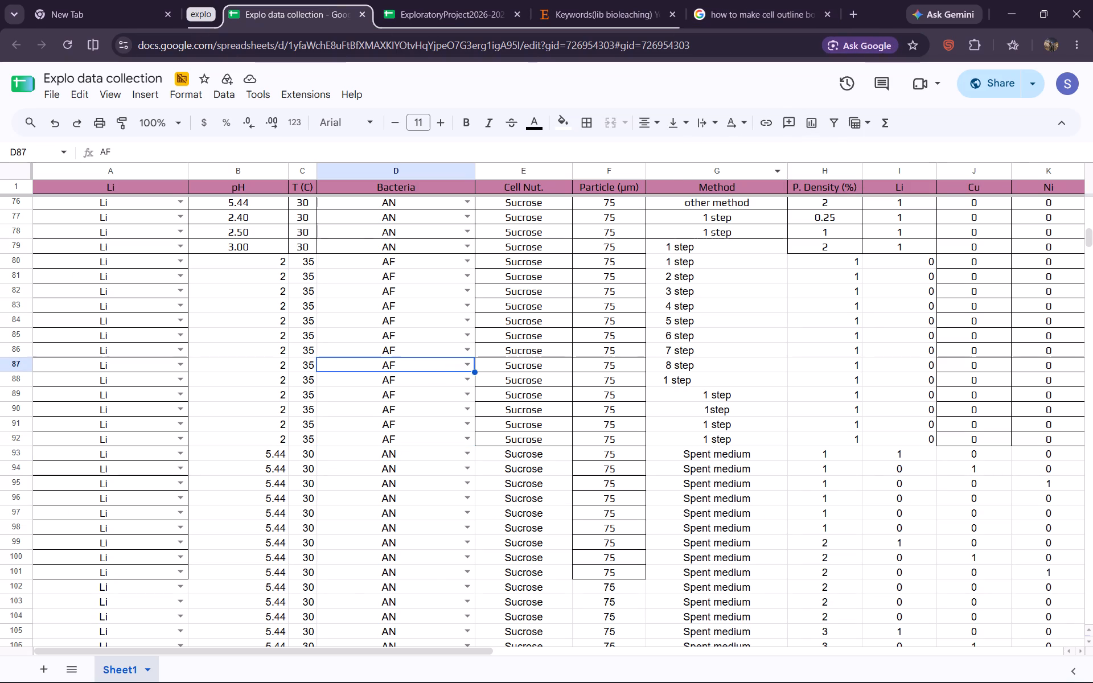
left_click(584, 129)
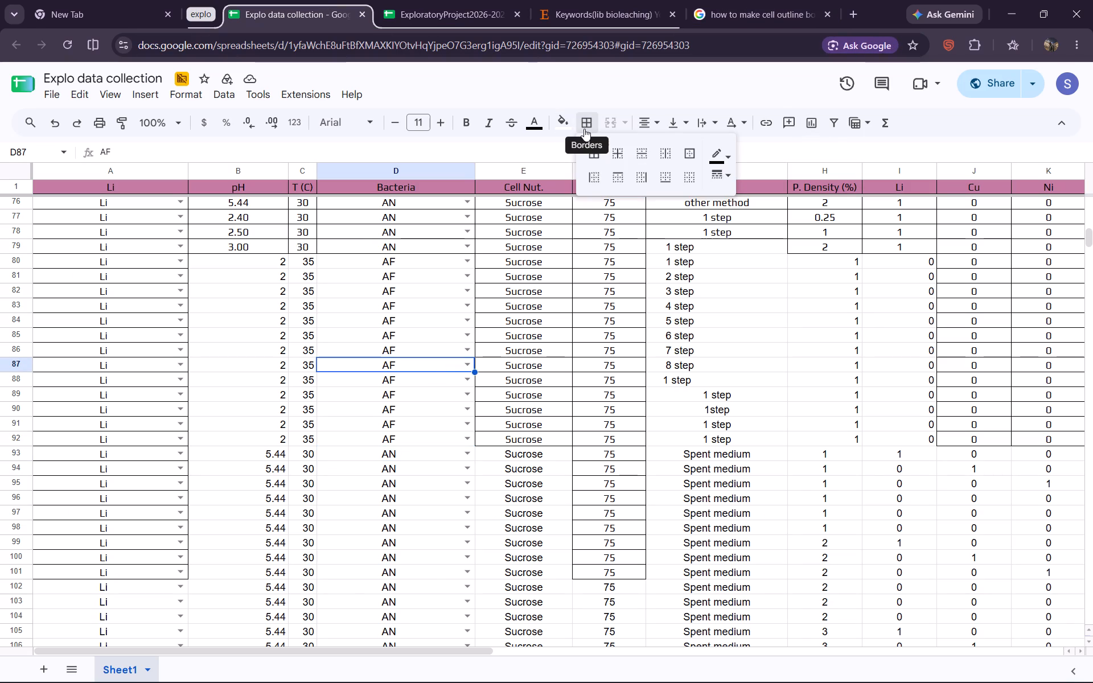
left_click(401, 278)
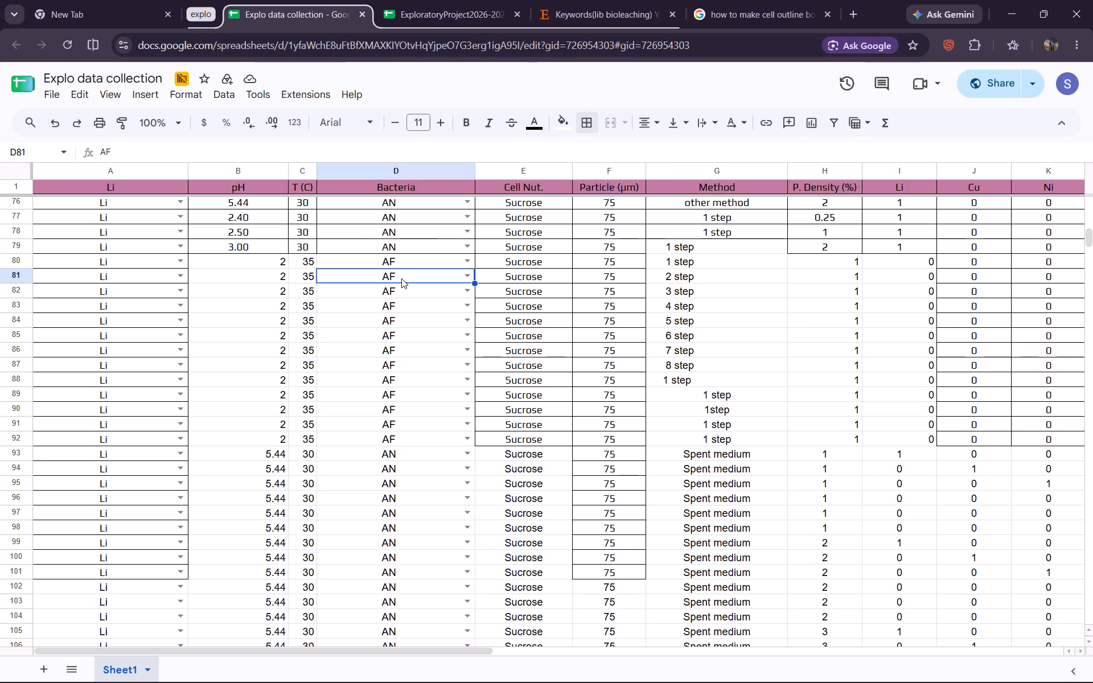
key("ctrl+a")
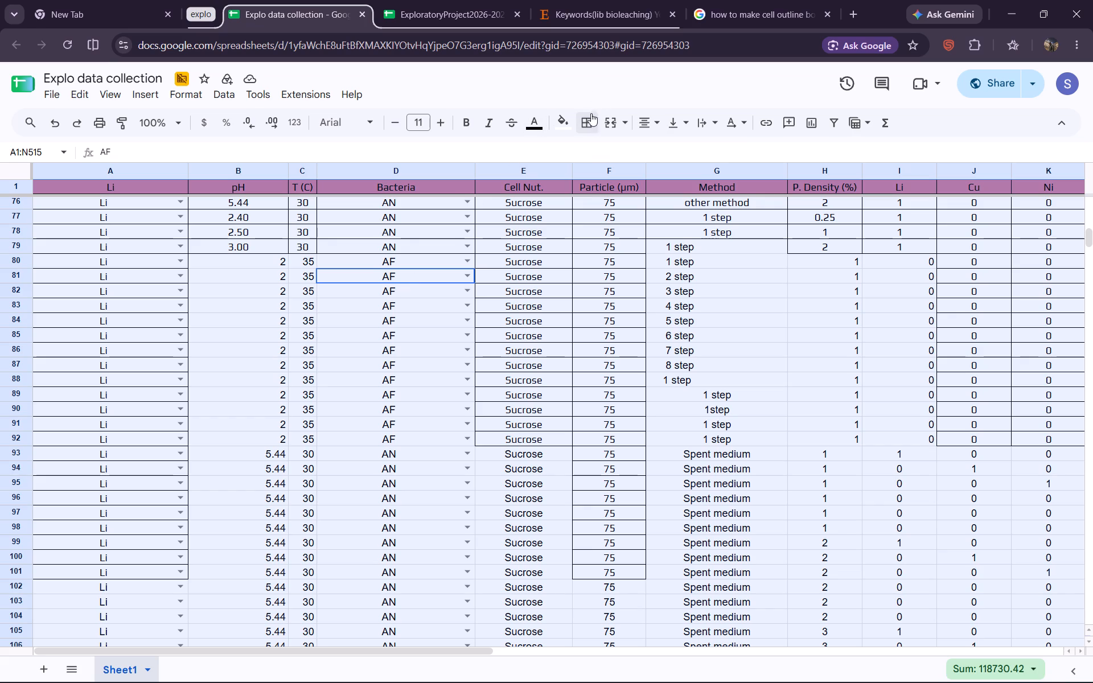
left_click(589, 117)
left_click(598, 158)
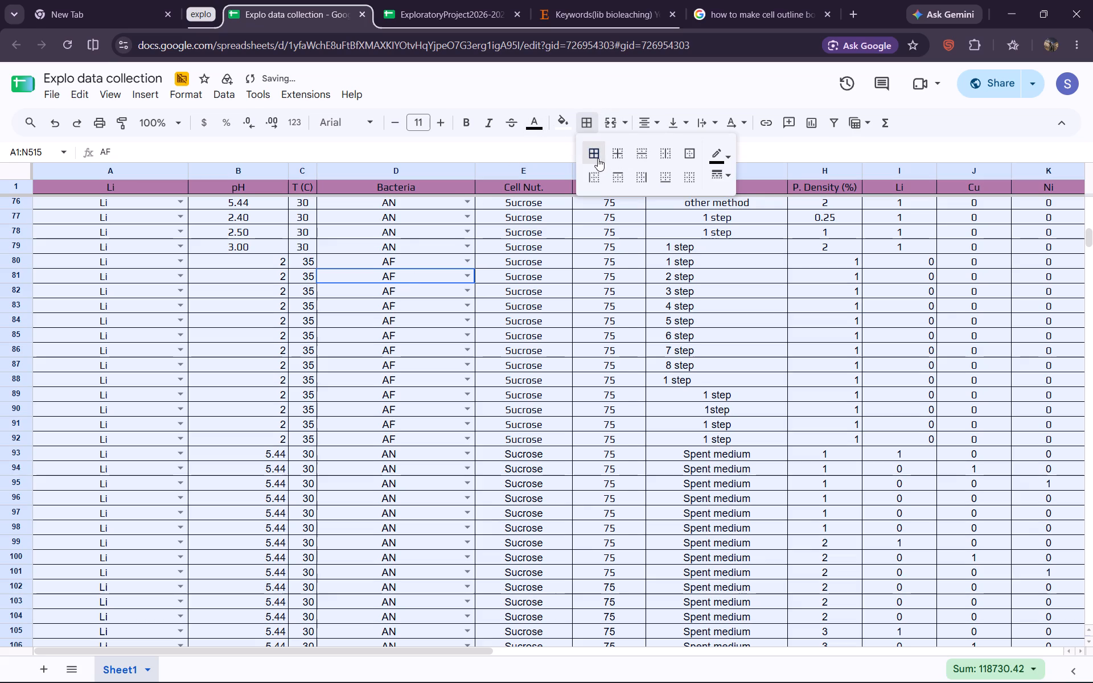
left_click(437, 443)
Look through the data rows down to row 515 and back to examine the cell borders and formatting.
scroll(437, 443, "left", 1)
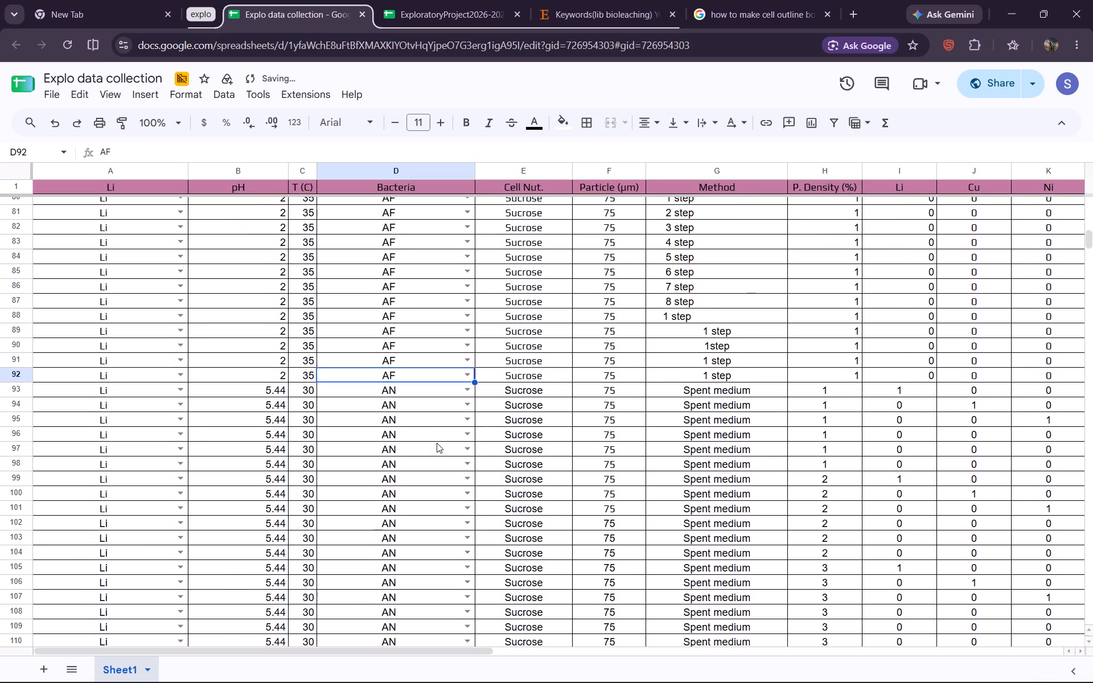
scroll(437, 443, "down", 13)
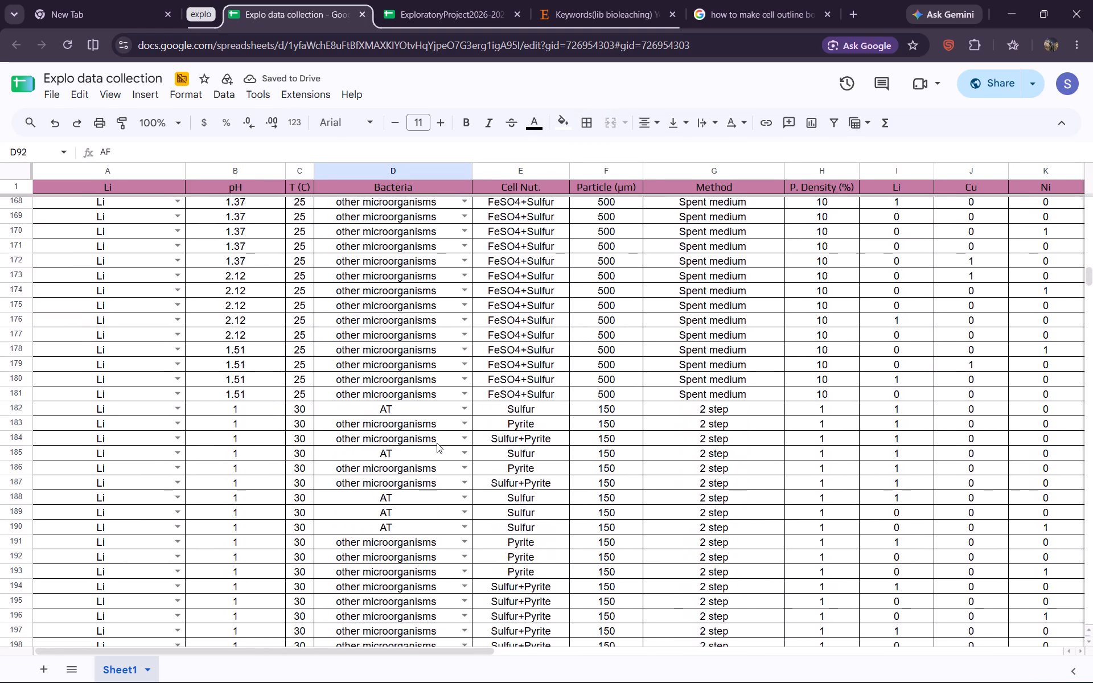
scroll(437, 443, "down", 13)
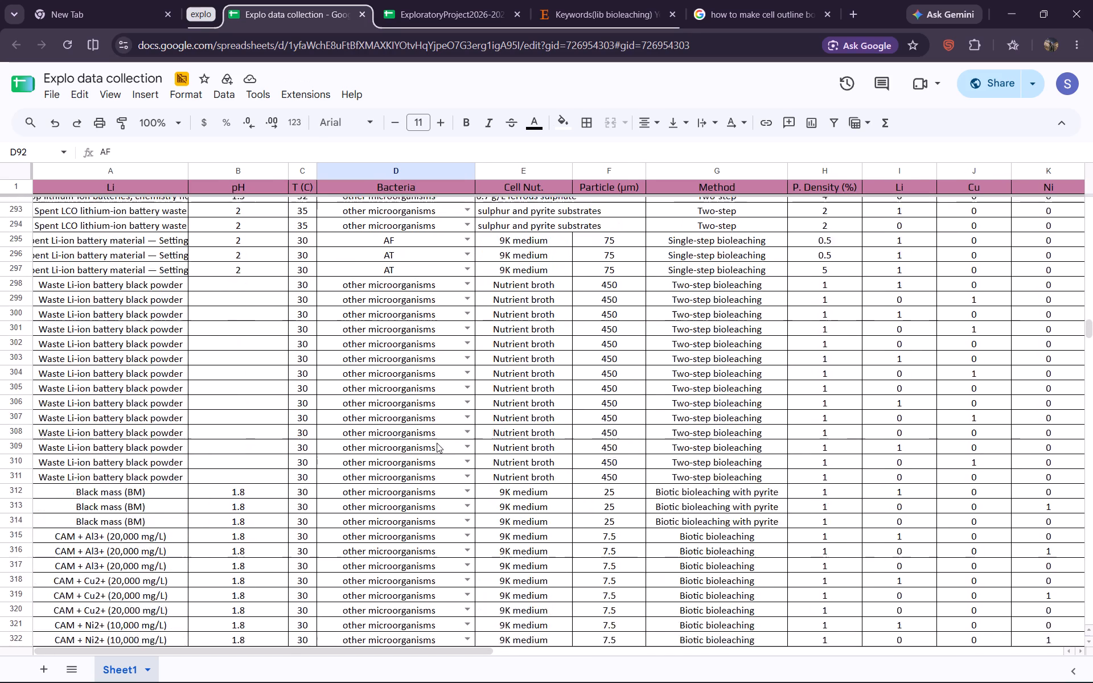
scroll(437, 443, "down", 13)
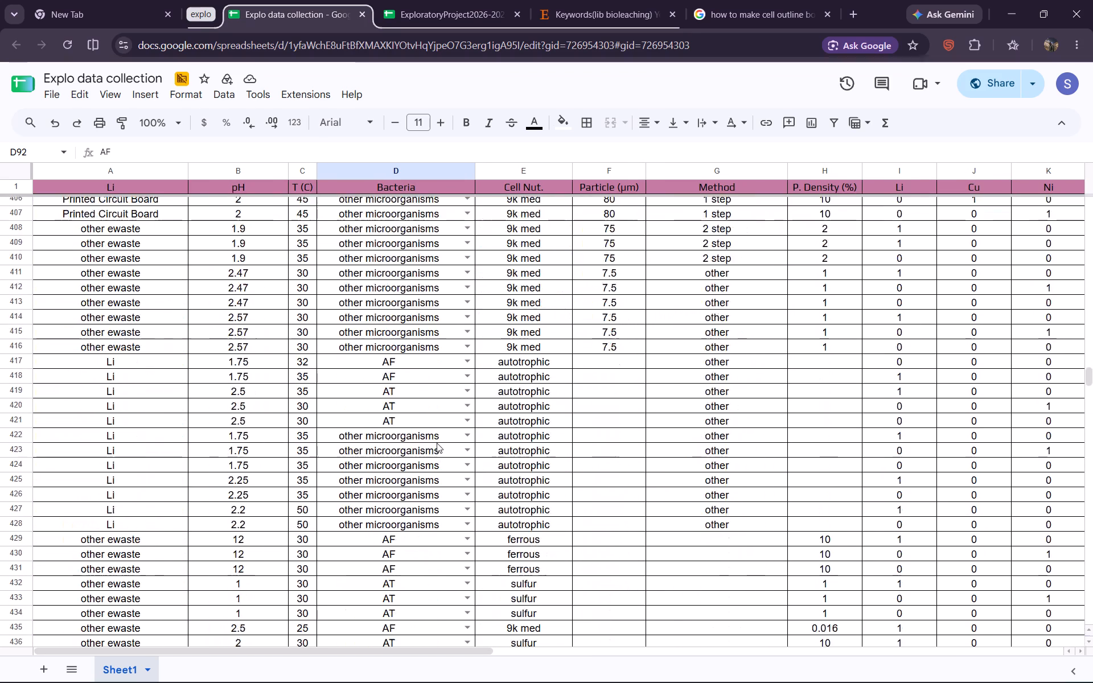
scroll(437, 443, "down", 5)
scroll(437, 443, "up", 5)
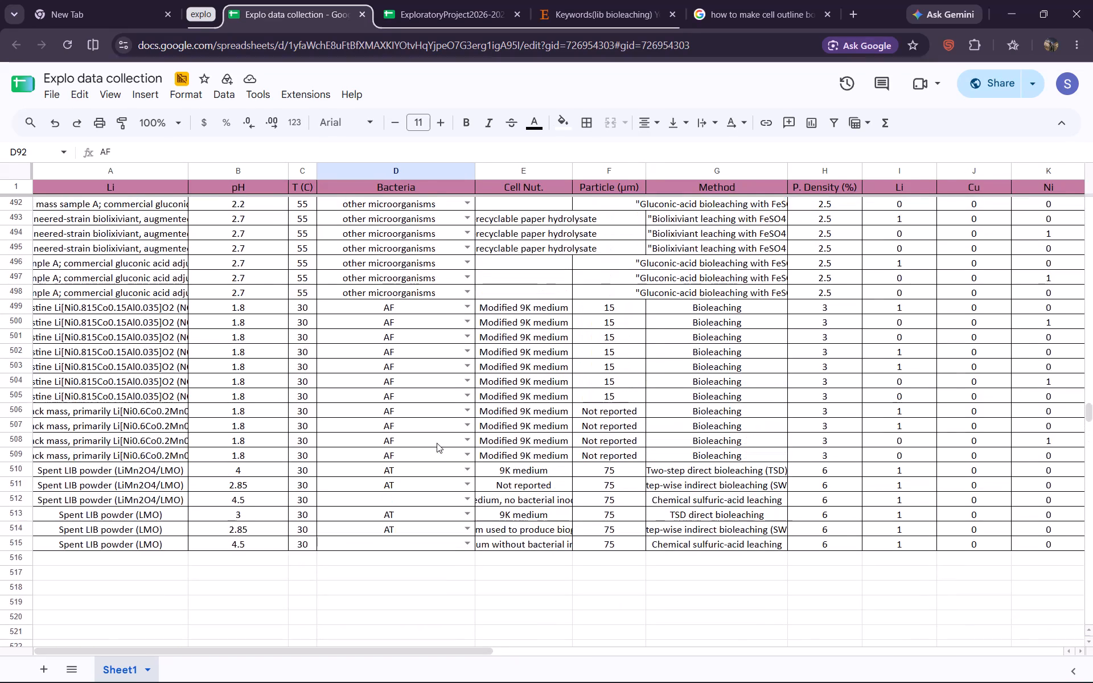
scroll(437, 443, "up", 9)
scroll(437, 443, "up", 19)
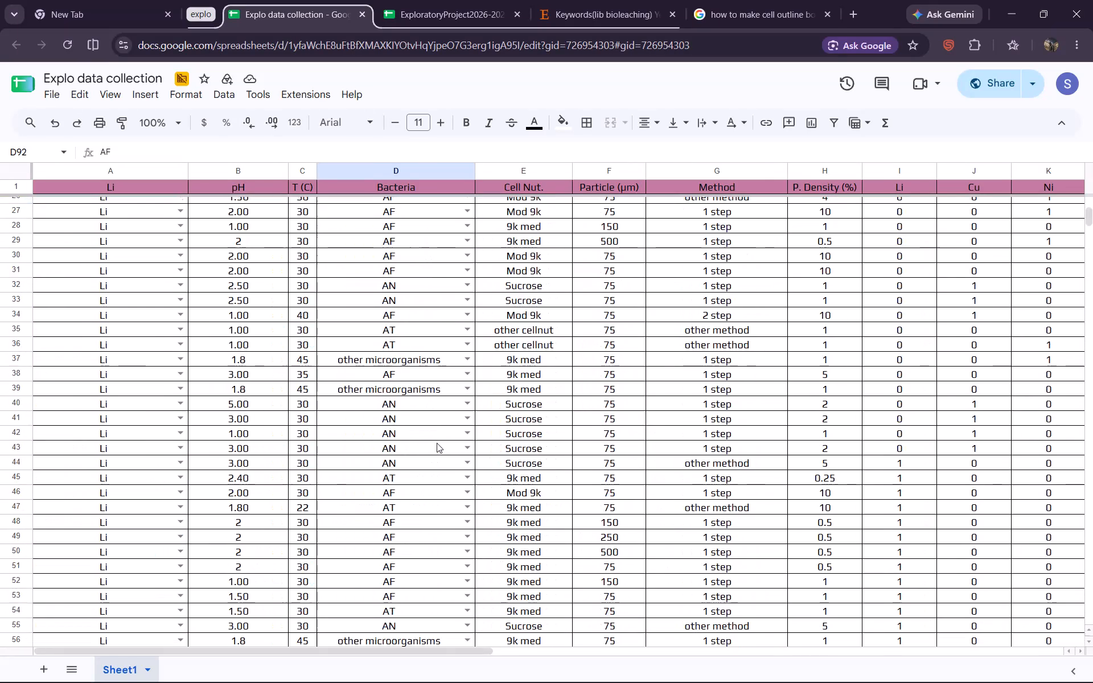
scroll(437, 443, "up", 4)
scroll(316, 332, "down", 4)
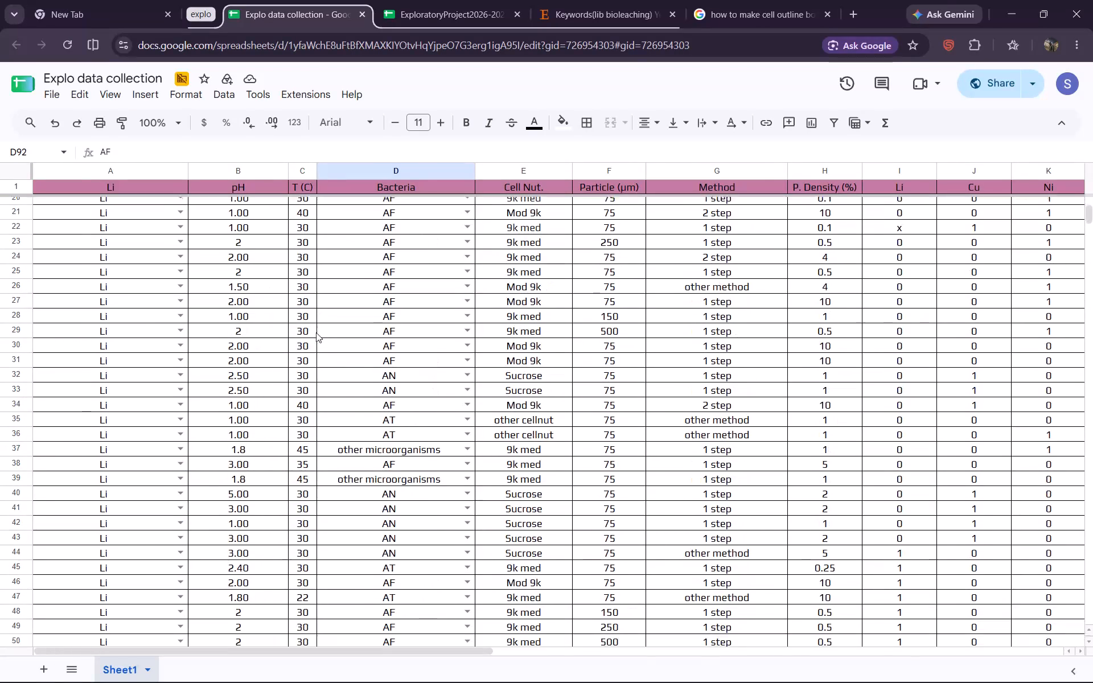
scroll(316, 332, "down", 9)
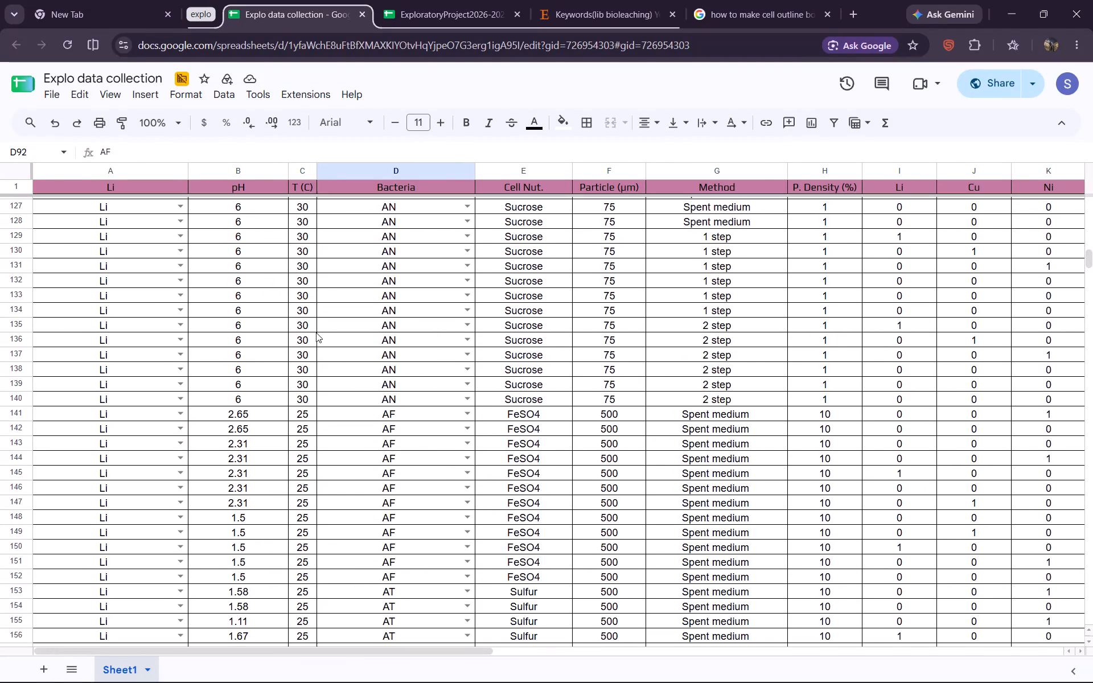
scroll(560, 445, "down", 7)
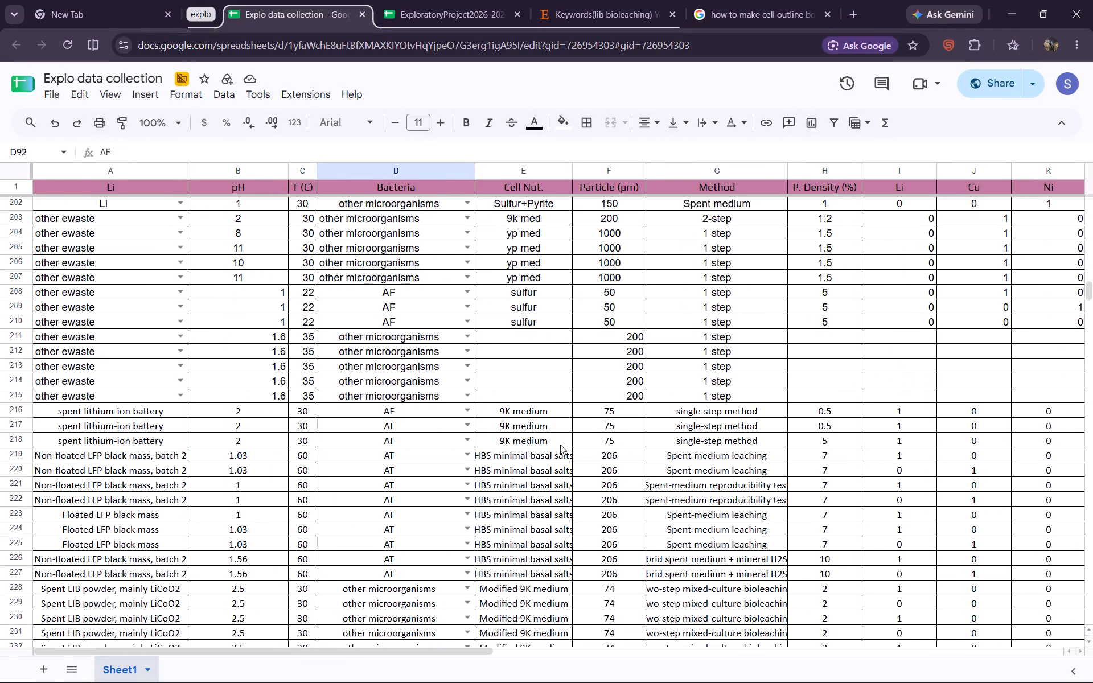
scroll(560, 445, "down", 1)
scroll(560, 445, "up", 1)
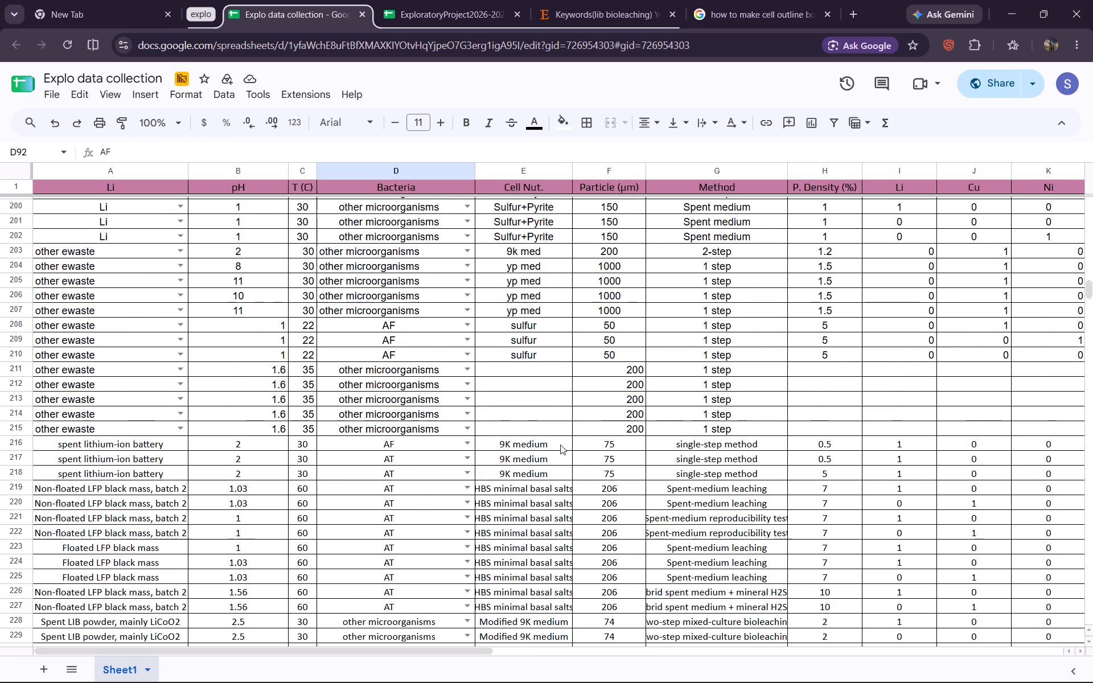
Make the text in the whole data range A1:N515 bold.
left_click(369, 455)
key("ctrl+a")
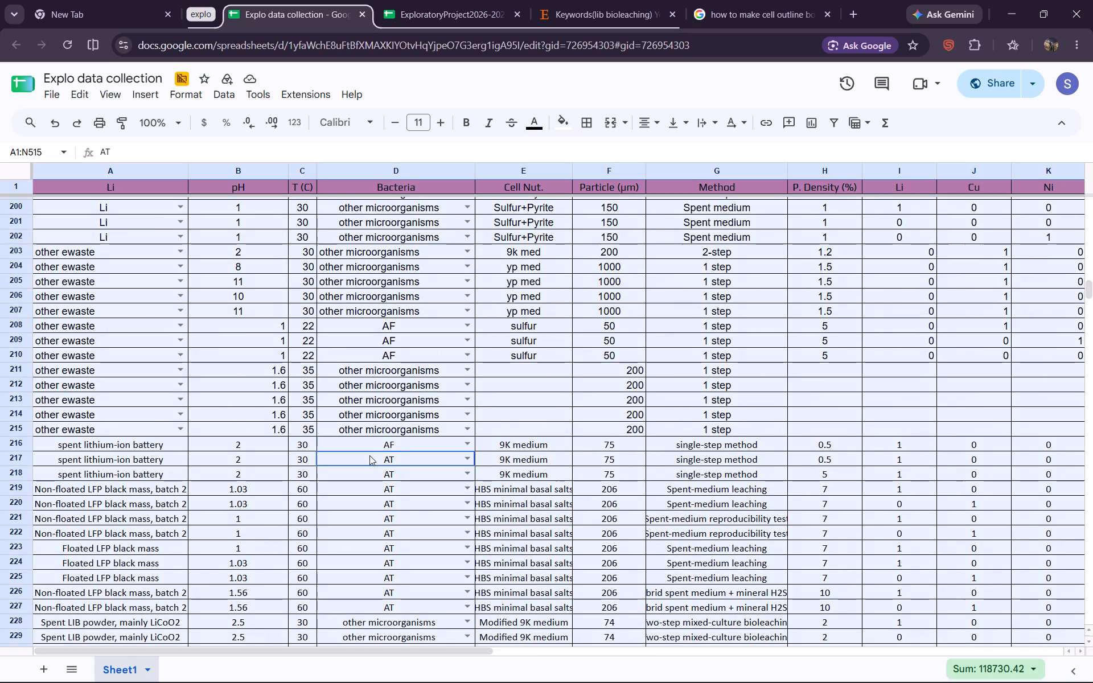
left_click(469, 124)
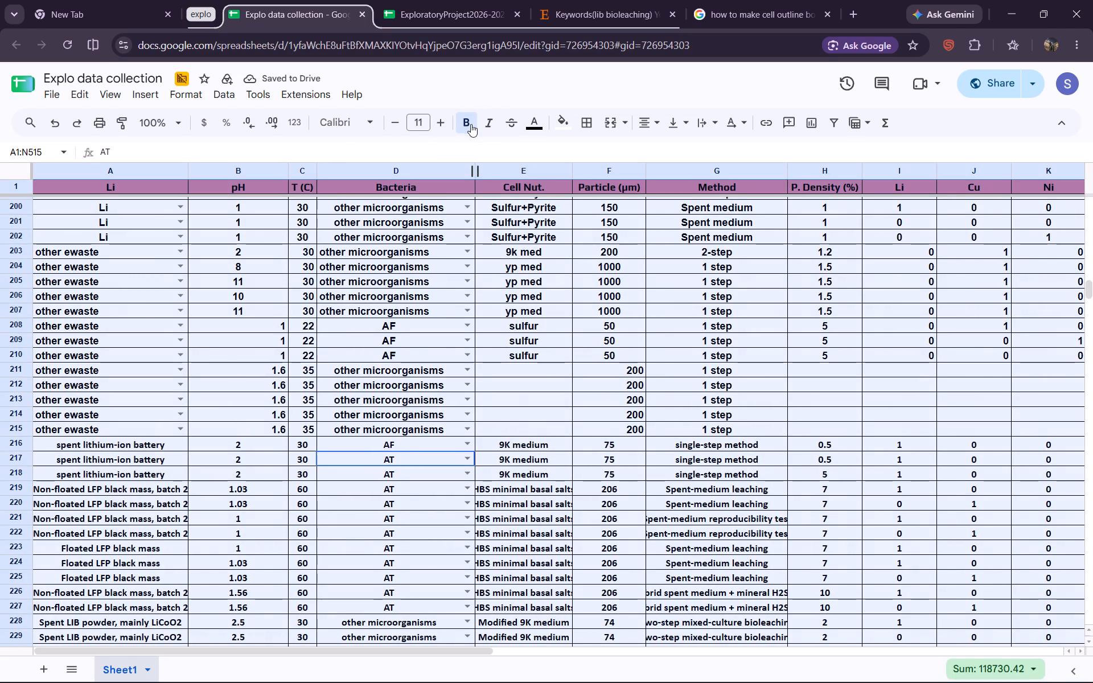
left_click(474, 360)
left_click(524, 371)
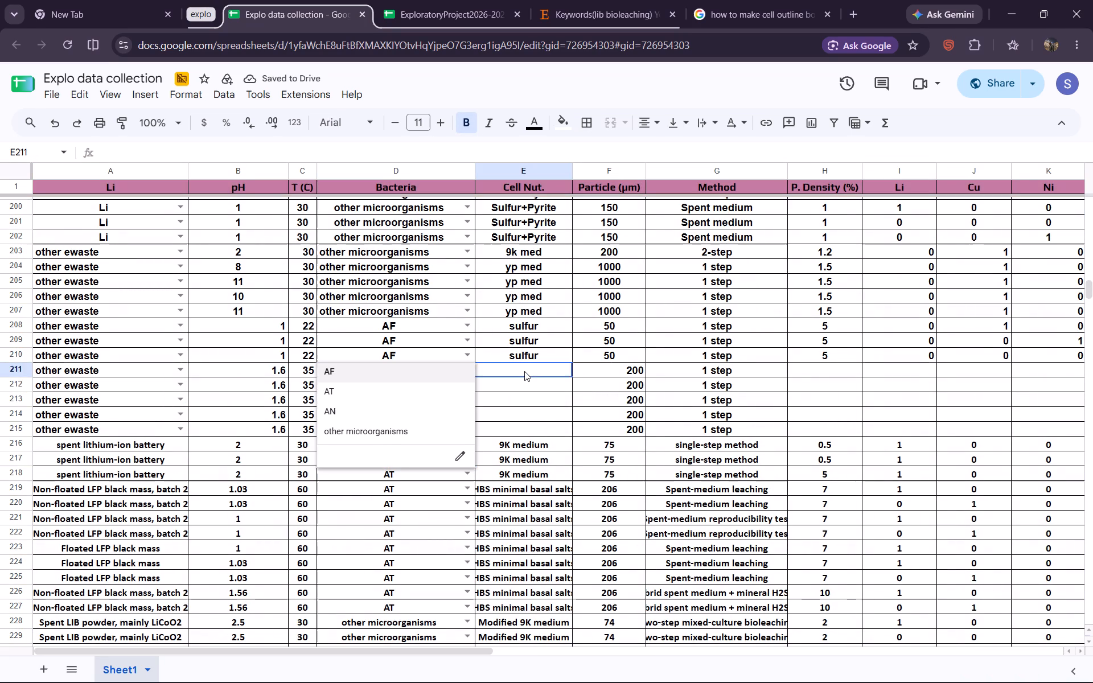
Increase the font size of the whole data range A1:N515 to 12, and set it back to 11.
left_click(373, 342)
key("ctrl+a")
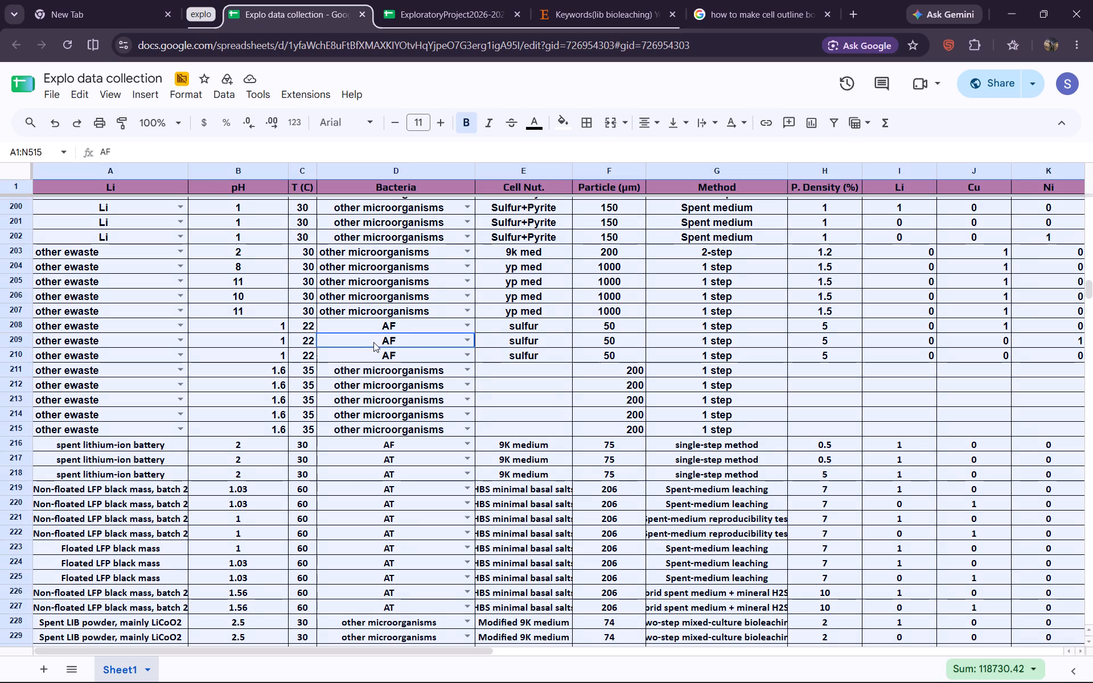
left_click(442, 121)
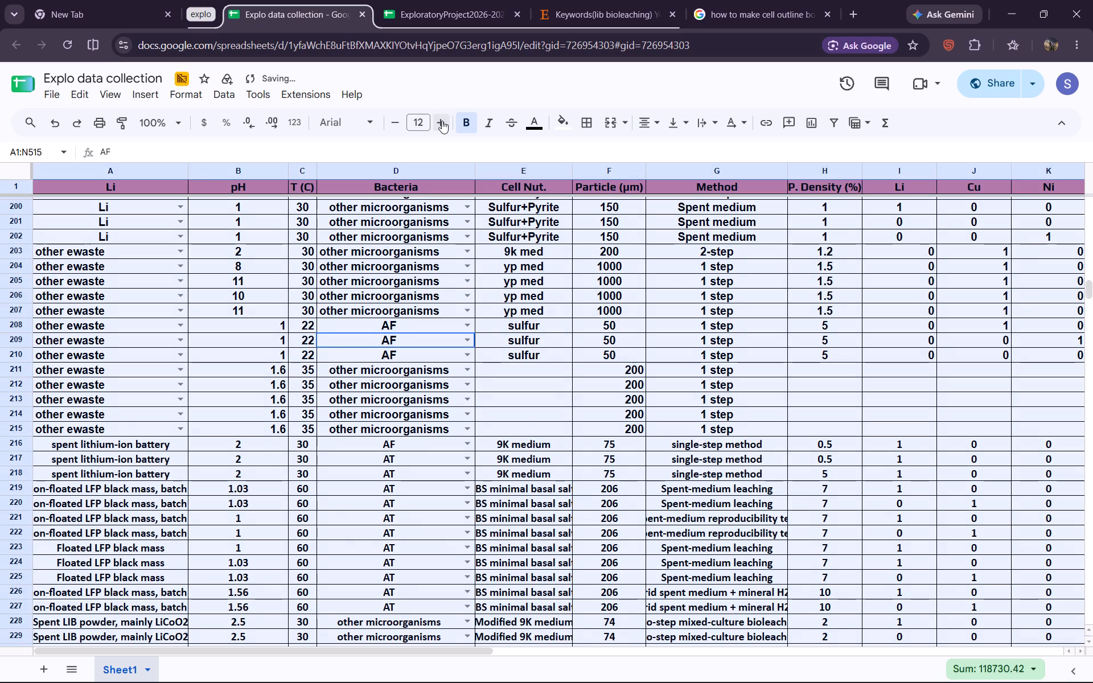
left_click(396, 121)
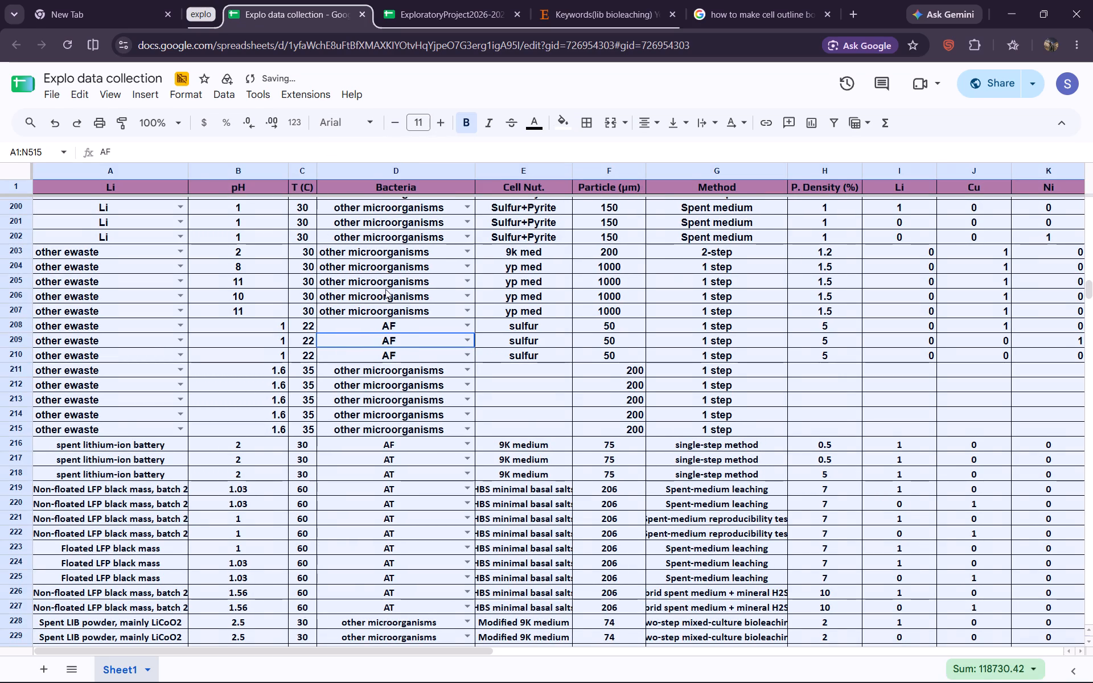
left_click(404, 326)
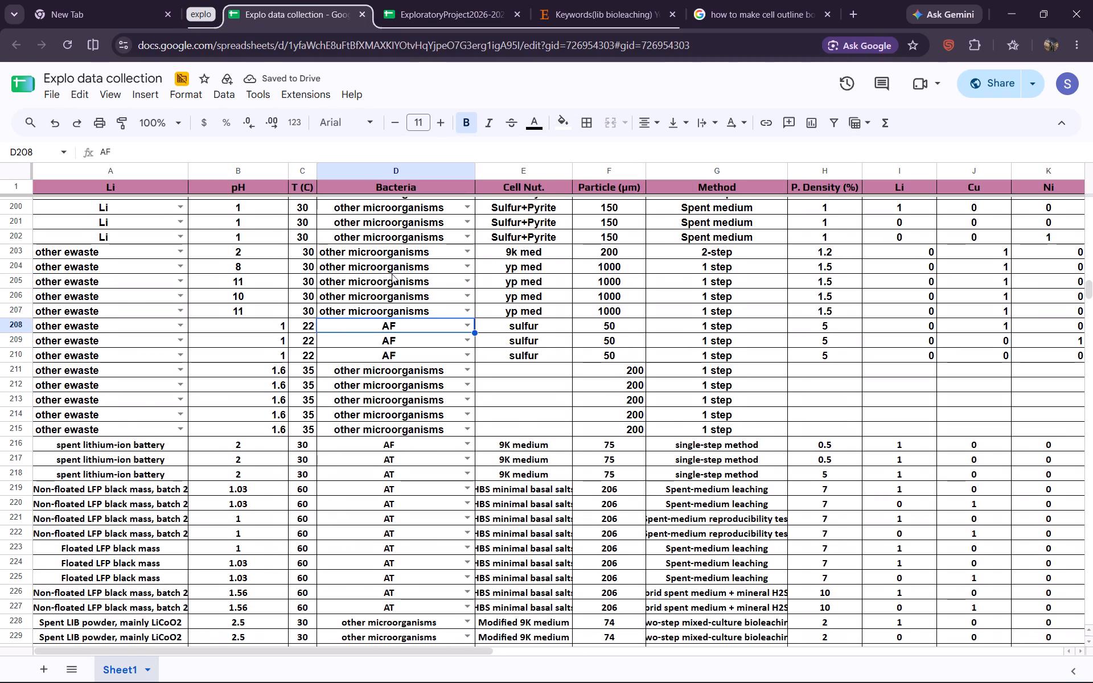
Widen the Cell Nut., Method and material (column A) columns so the long entries around rows 219 to 228 fit.
left_click(385, 279)
scroll(375, 323, "up", 1)
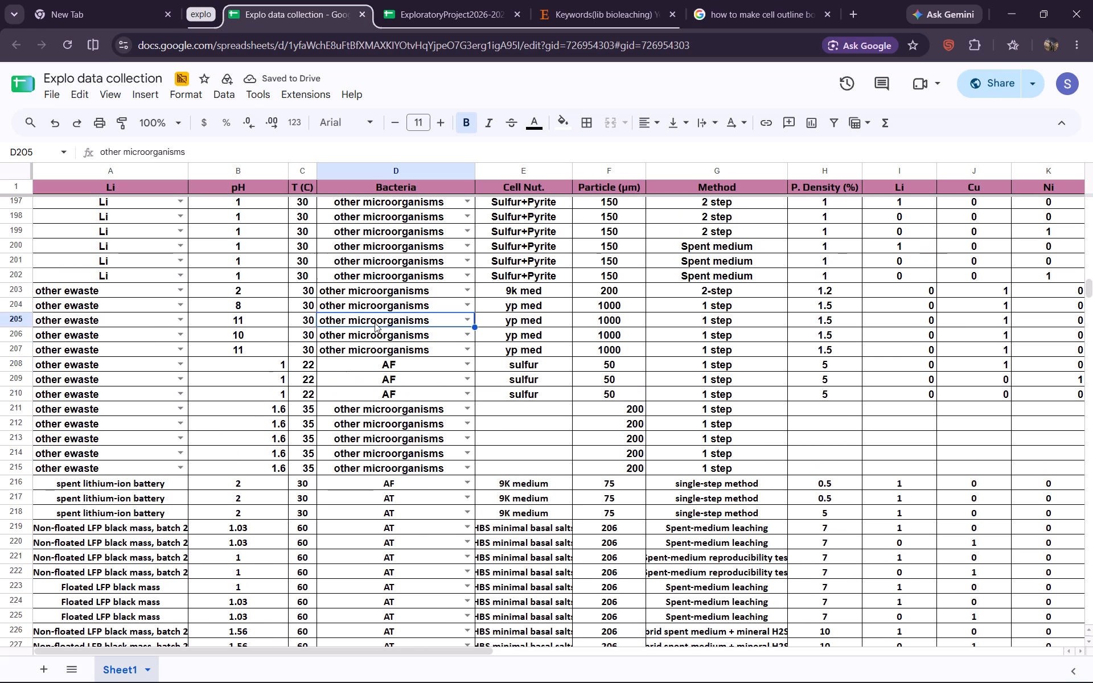
scroll(375, 323, "up", 1)
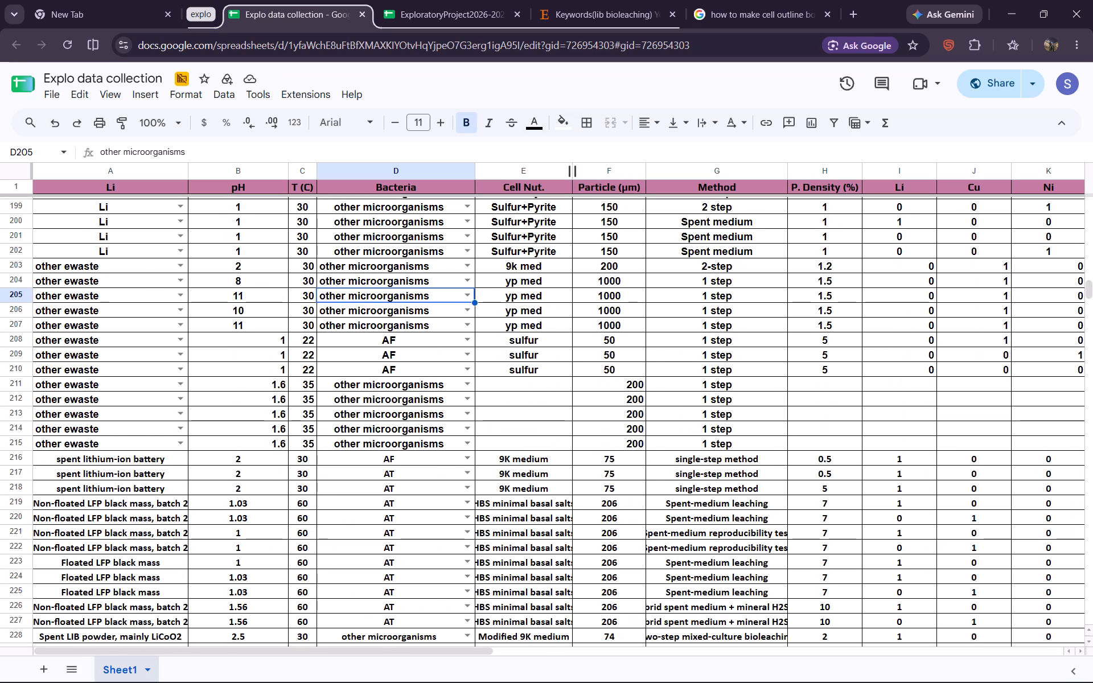
left_click_drag(571, 170, 591, 174)
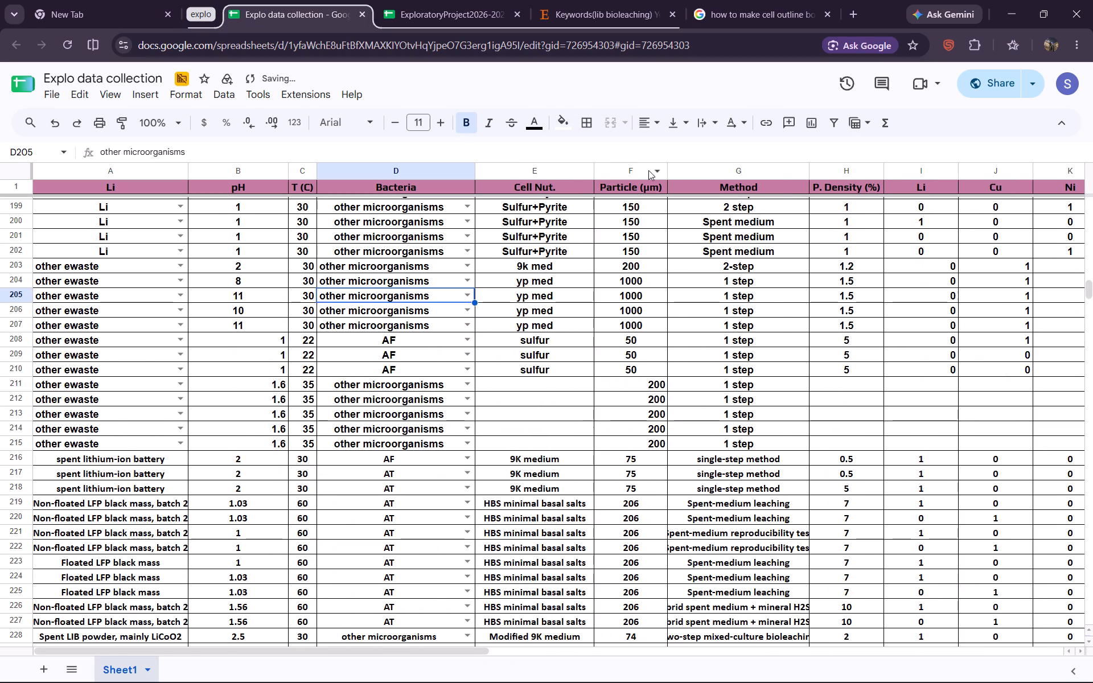
left_click_drag(810, 165, 842, 174)
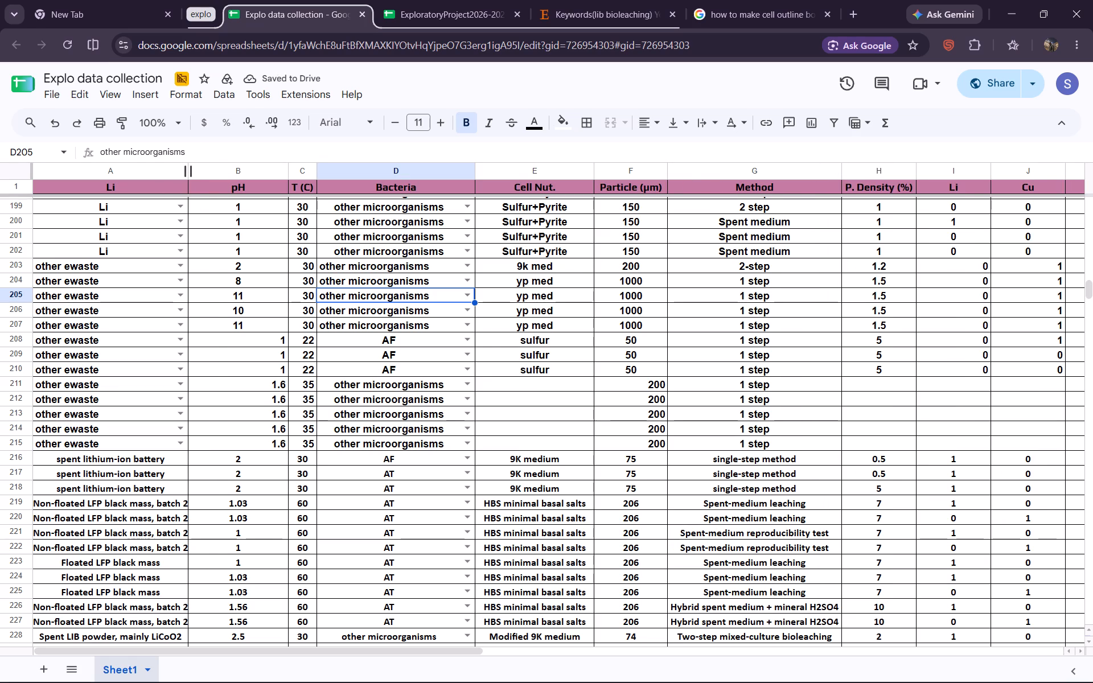
left_click_drag(187, 167, 209, 176)
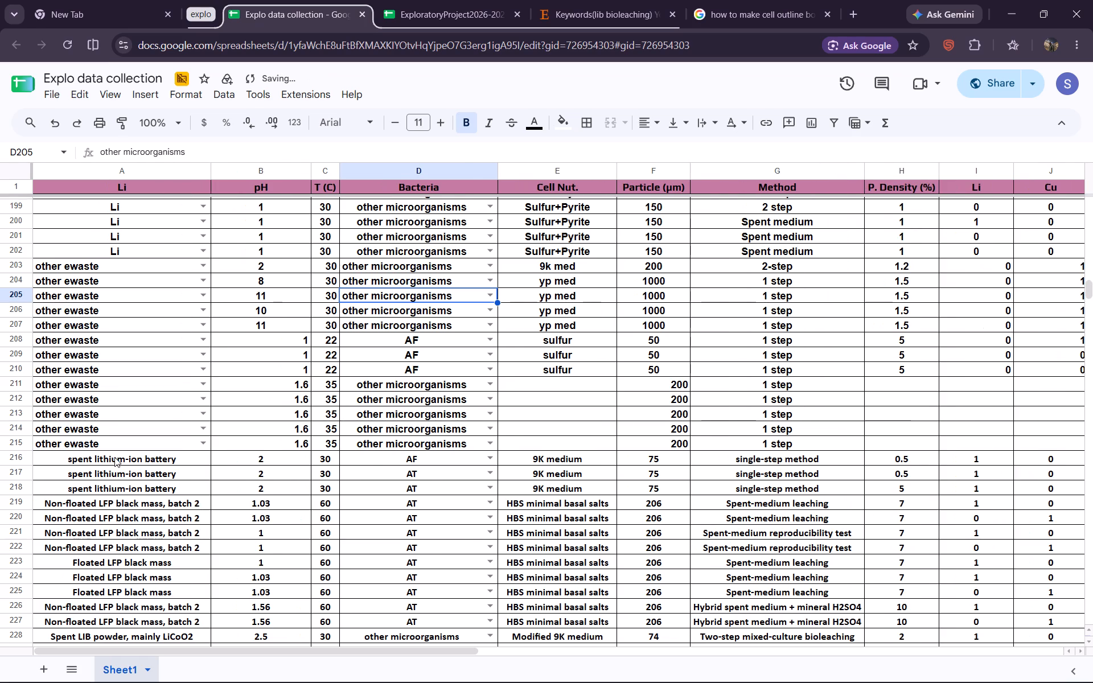
Look through the rows from 212 to the end of the data and across to Paper Link, examining formatting and text fit.
left_click(114, 457)
left_click(110, 440)
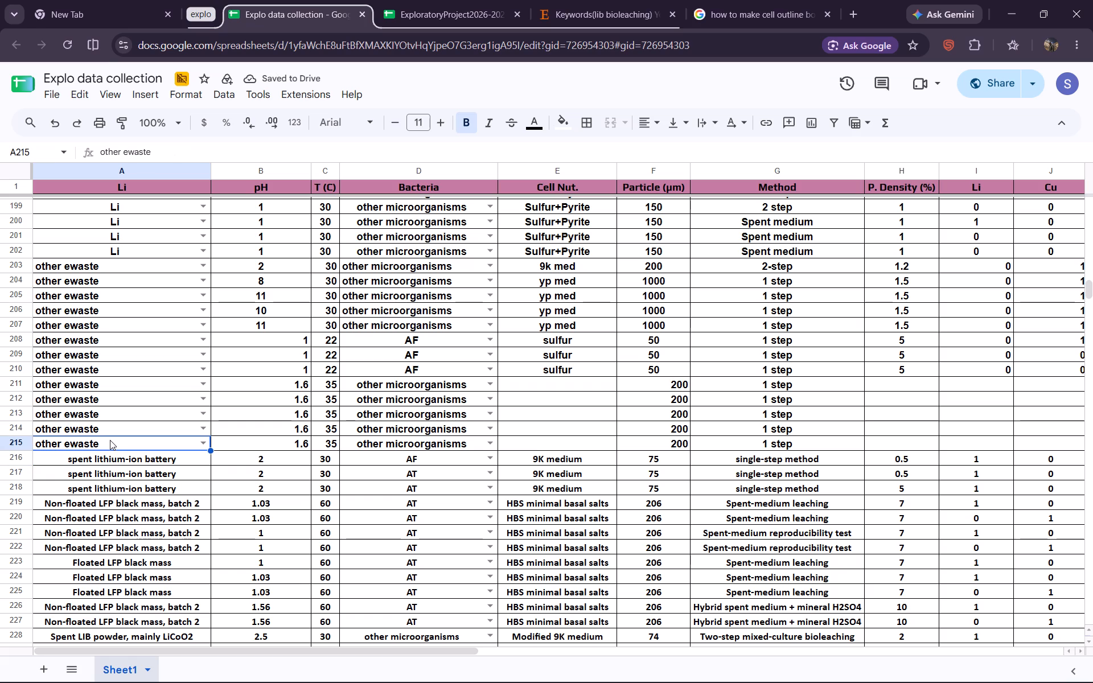
left_click(97, 408)
scroll(254, 497, "down", 2)
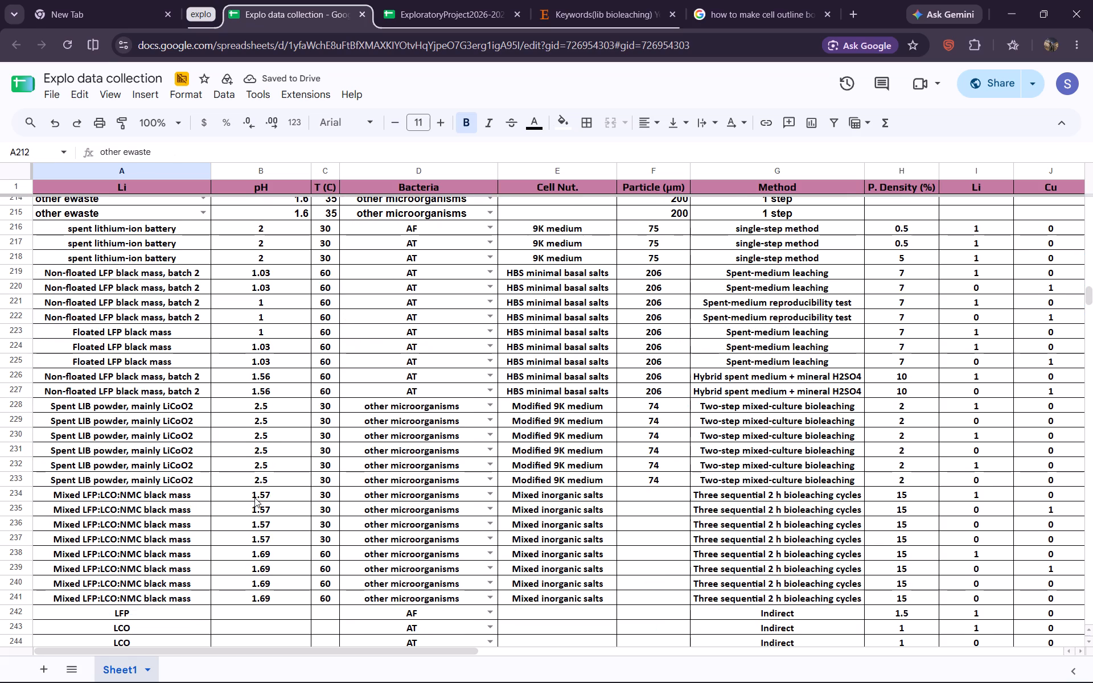
scroll(254, 497, "left", 1)
scroll(254, 497, "down", 8)
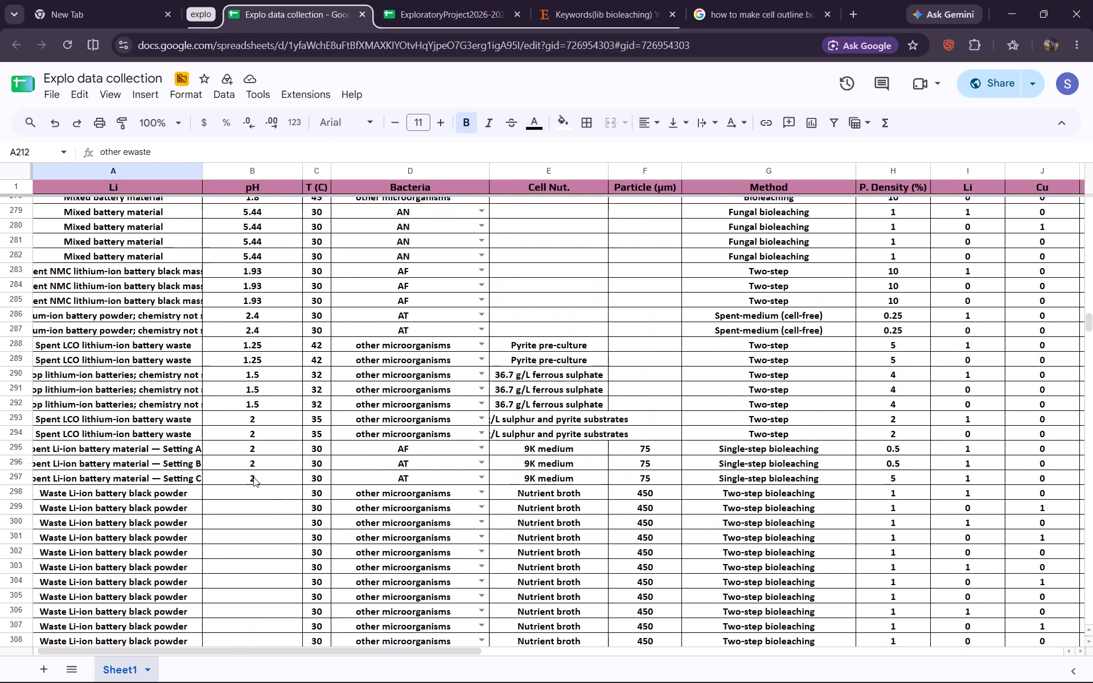
scroll(253, 477, "down", 10)
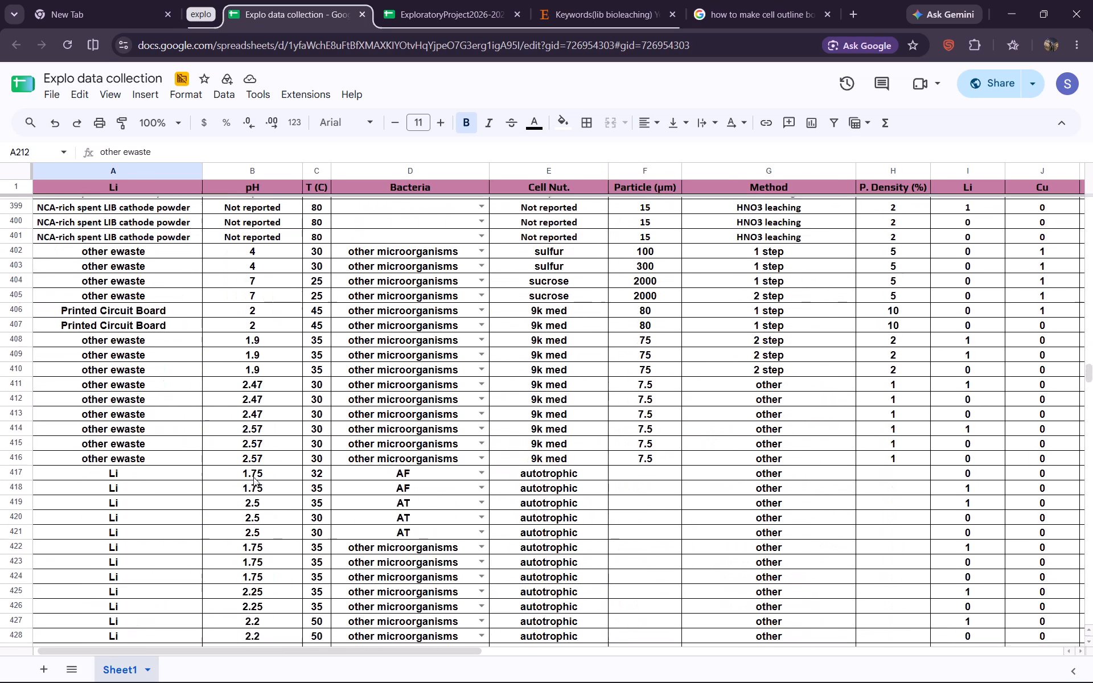
scroll(253, 477, "down", 3)
scroll(253, 477, "left", 7)
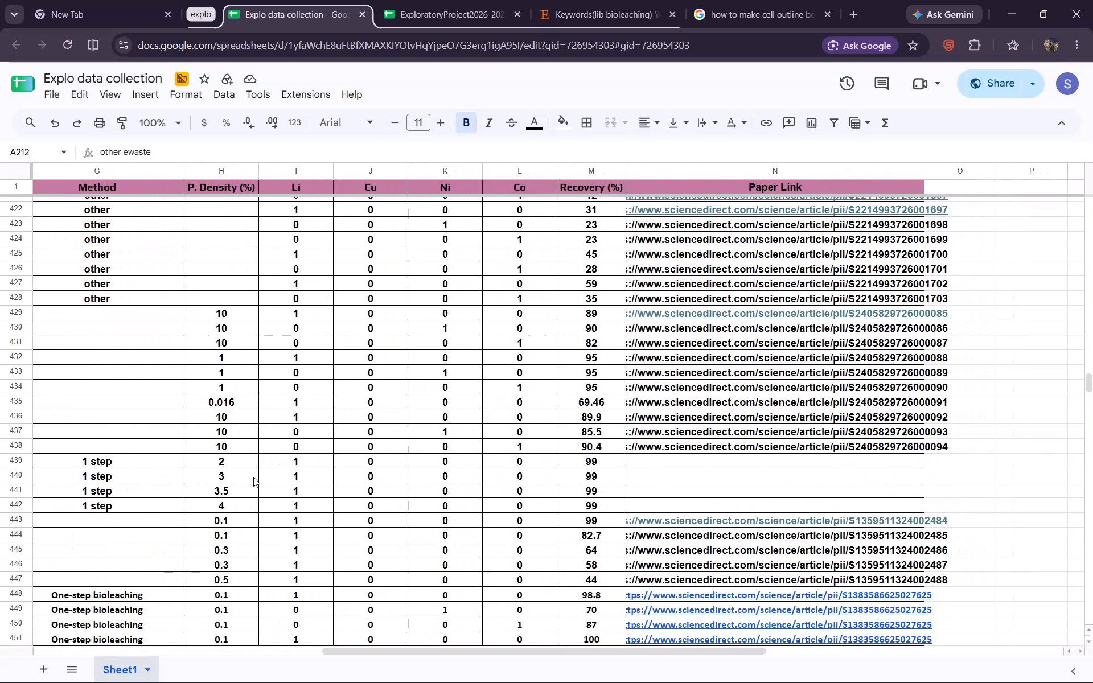
scroll(253, 477, "right", 7)
scroll(253, 477, "down", 10)
scroll(253, 477, "up", 4)
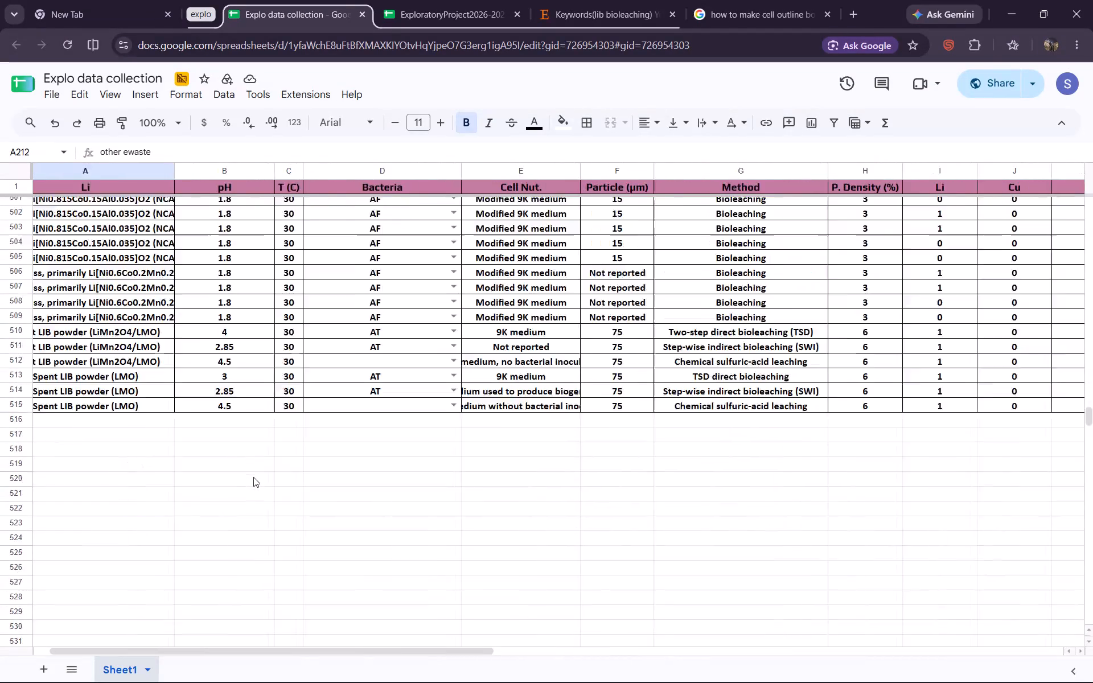
scroll(253, 477, "right", 1)
scroll(253, 477, "up", 7)
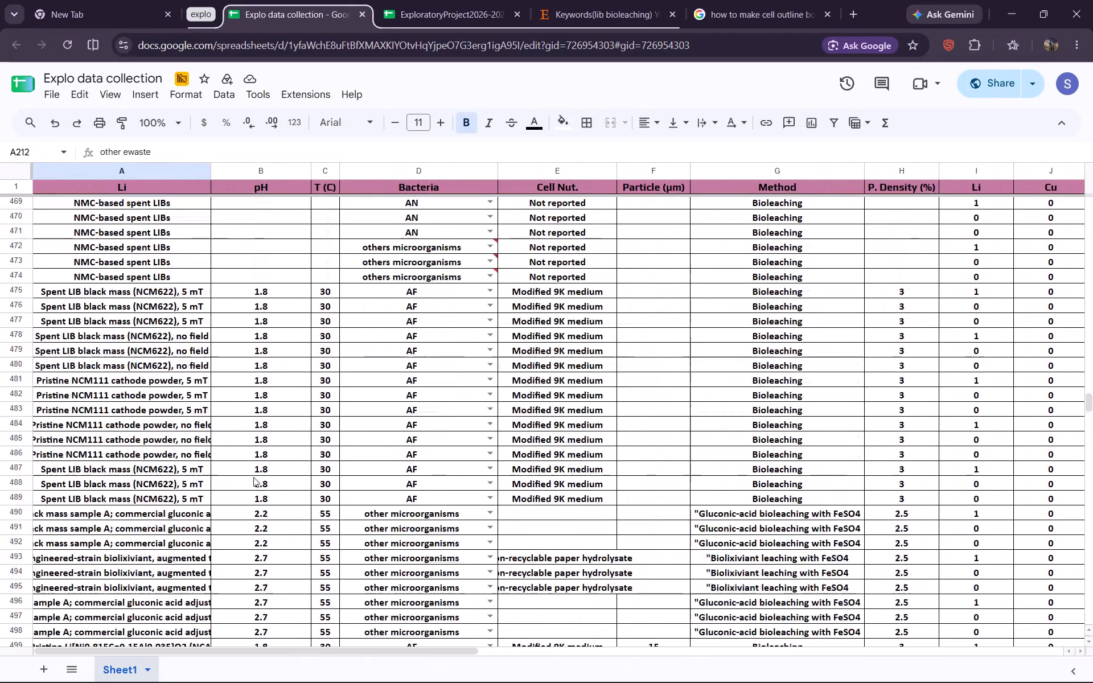
Look through the data rows from the top to about row 490, comparing the material names in column A and how the text fits.
scroll(253, 477, "up", 17)
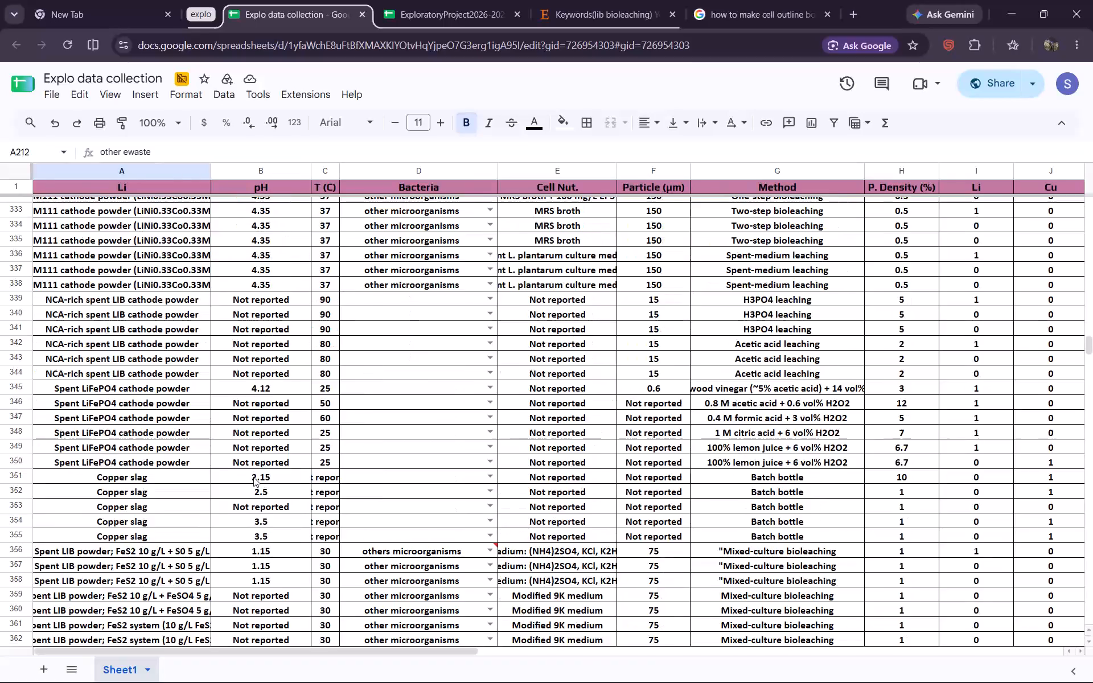
scroll(253, 477, "down", 9)
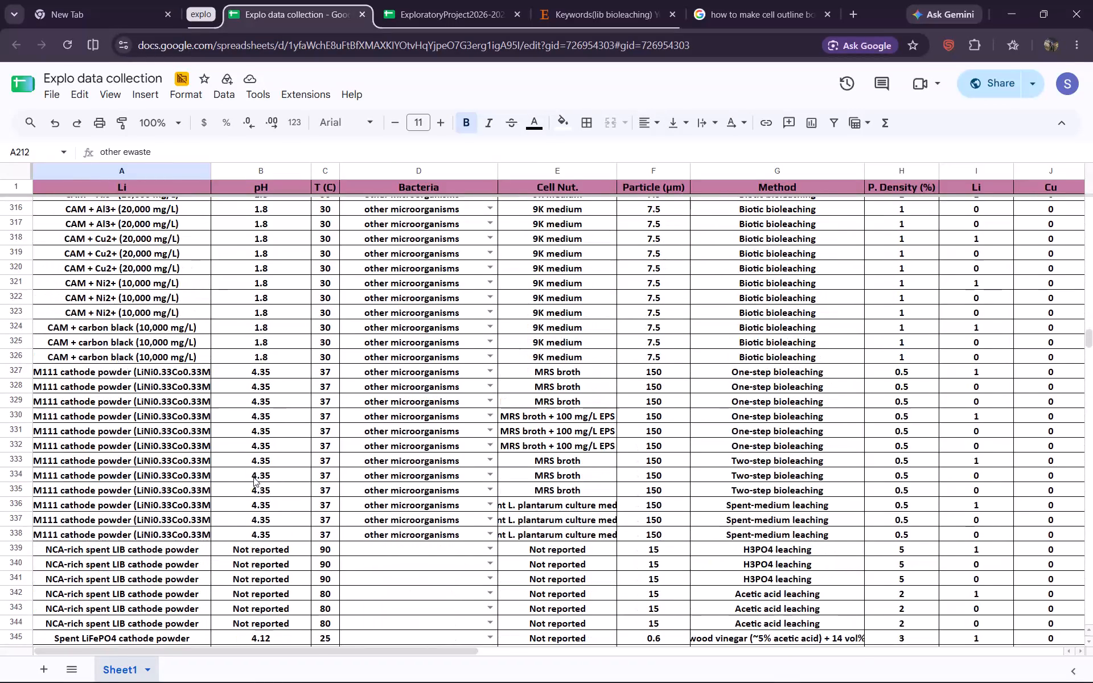
scroll(253, 477, "down", 9)
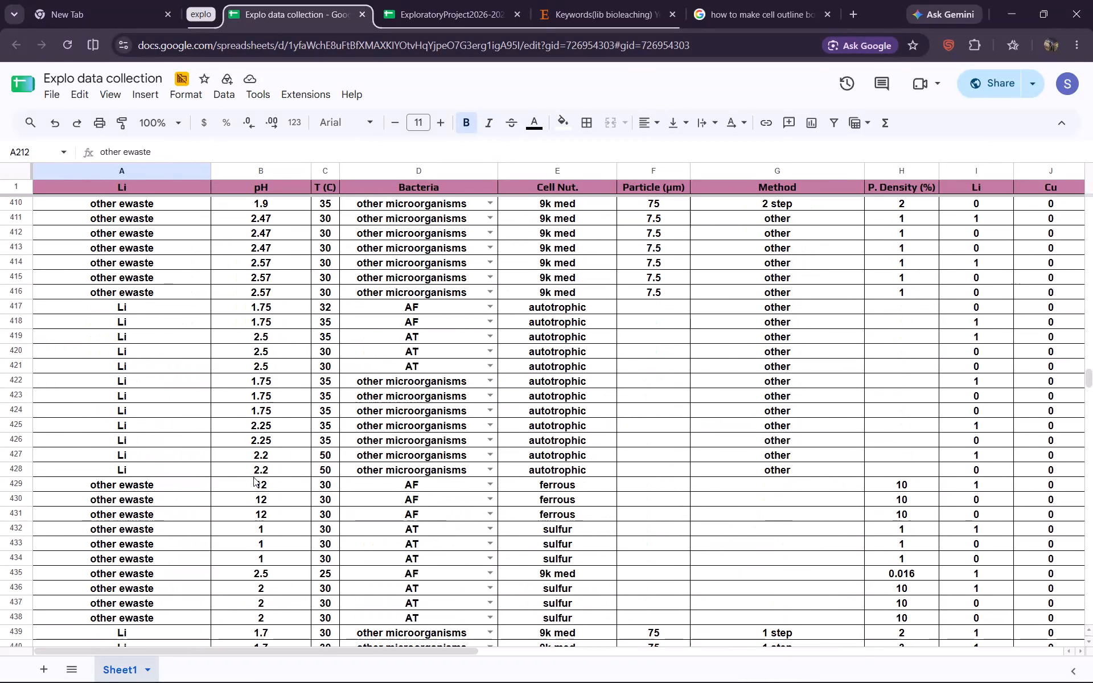
scroll(253, 477, "down", 1)
scroll(253, 477, "up", 19)
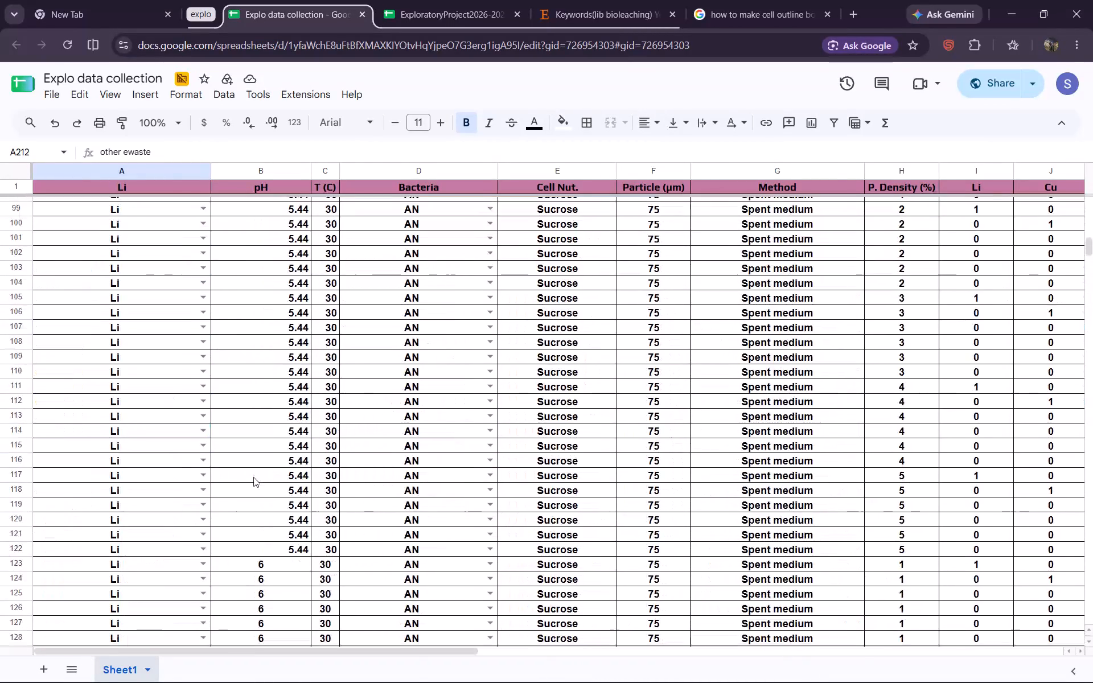
scroll(253, 477, "up", 3)
scroll(253, 477, "down", 12)
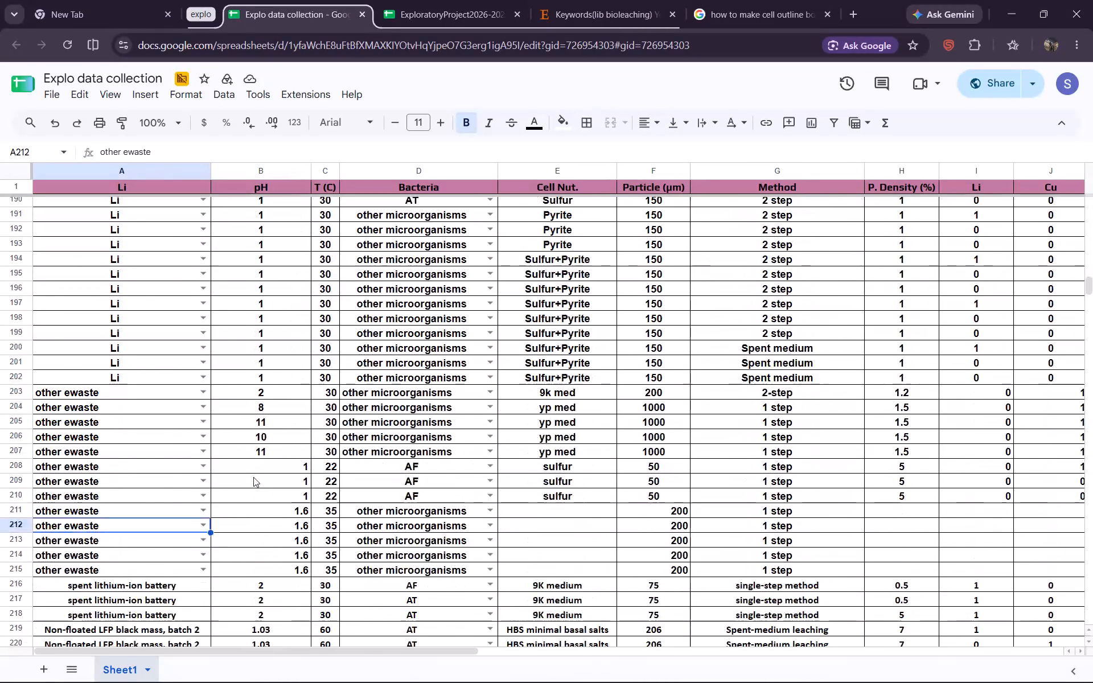
scroll(253, 477, "down", 9)
scroll(253, 477, "up", 11)
scroll(253, 477, "up", 13)
scroll(253, 477, "up", 9)
scroll(253, 477, "down", 5)
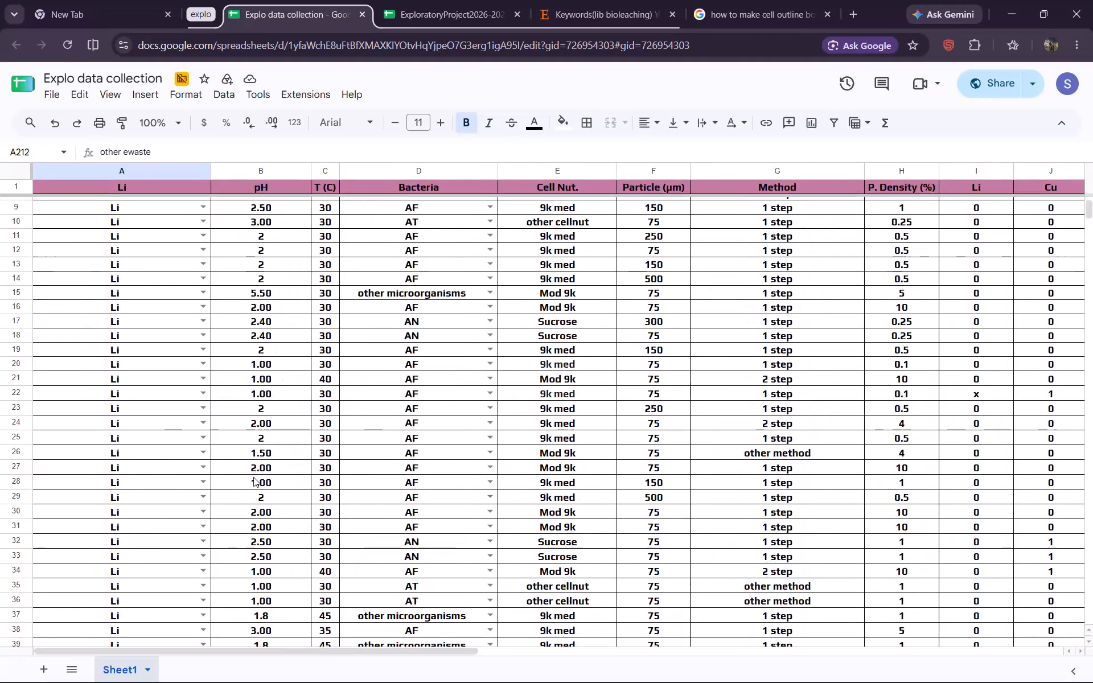
scroll(253, 477, "down", 15)
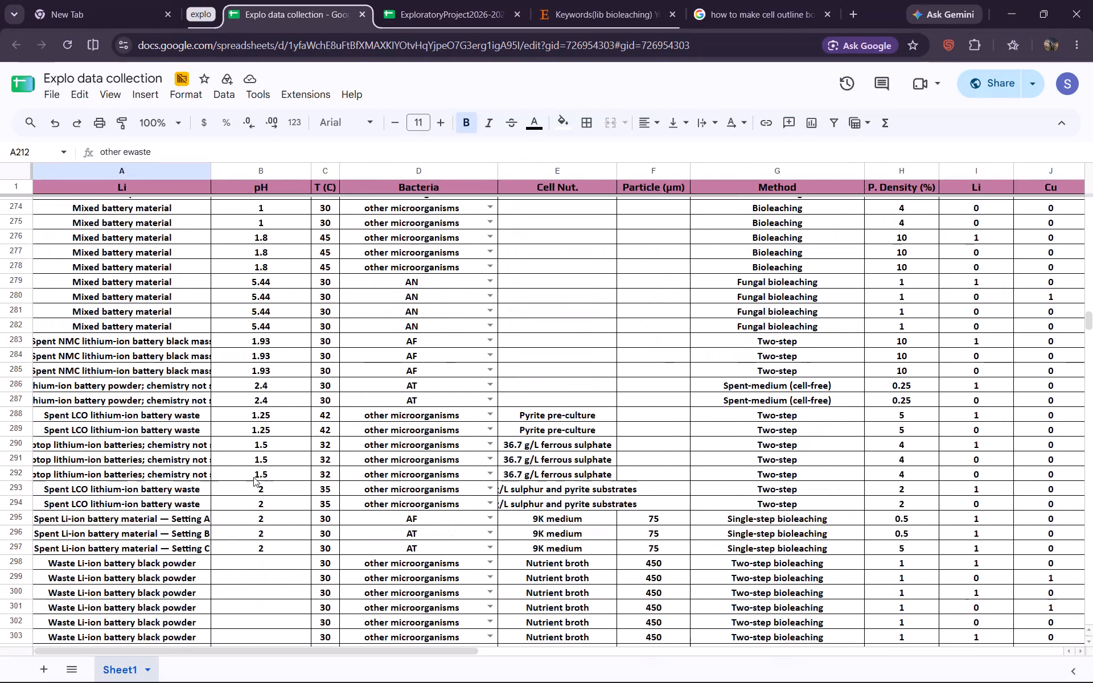
scroll(253, 477, "down", 3)
scroll(253, 477, "right", 1)
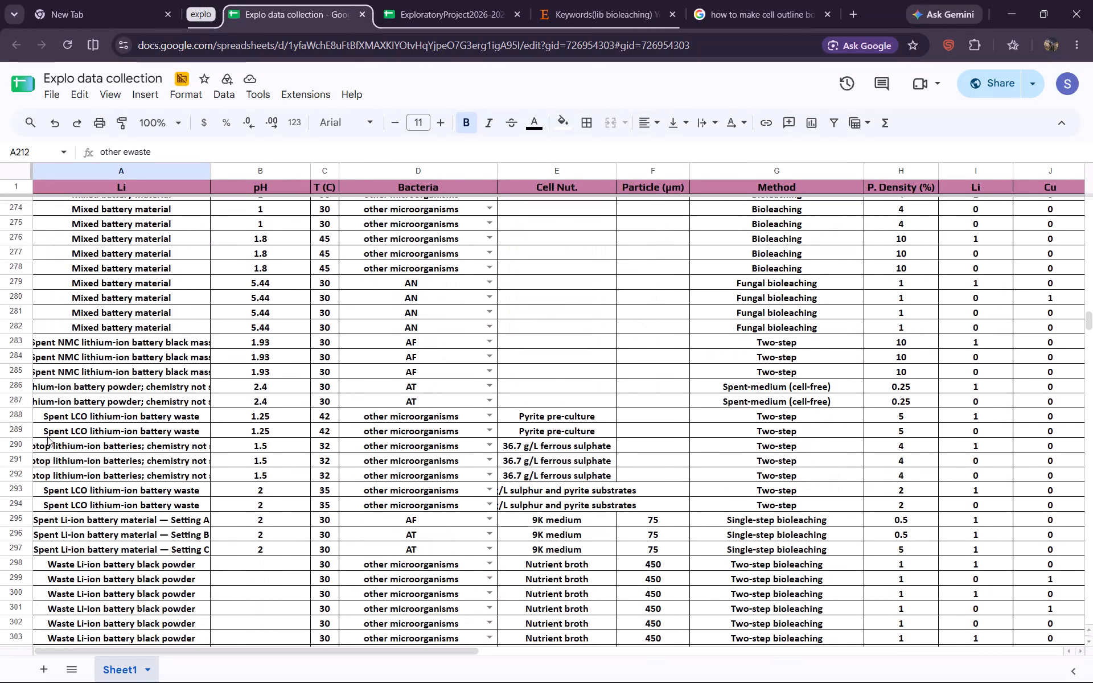
scroll(110, 576, "down", 4)
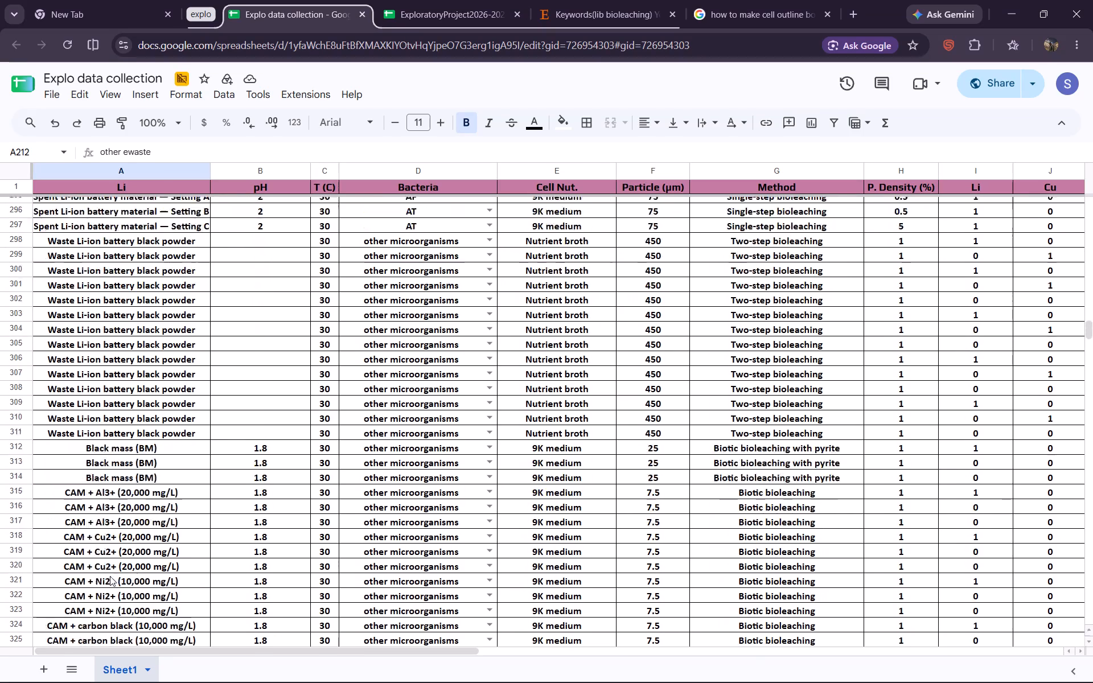
scroll(110, 576, "down", 4)
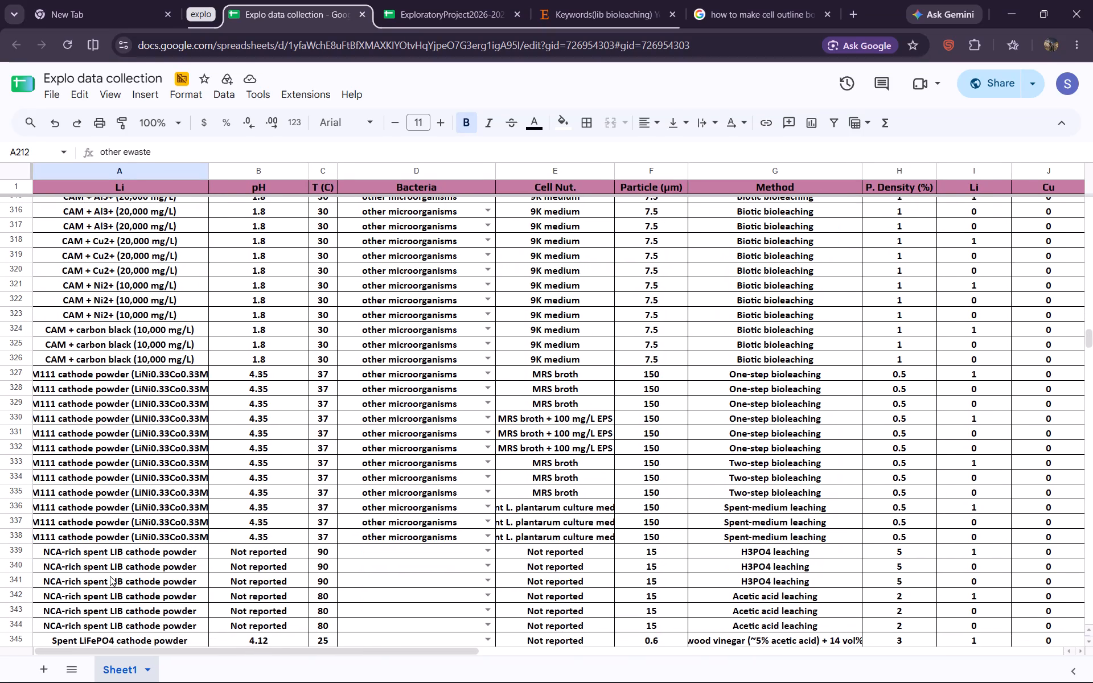
scroll(110, 576, "down", 1)
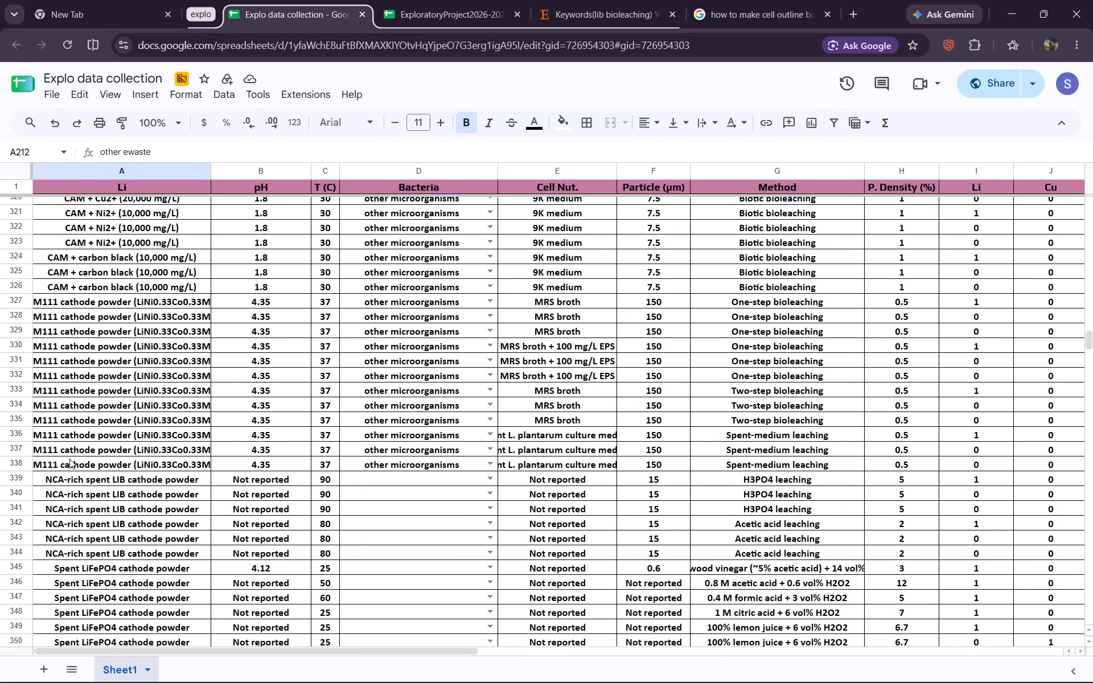
scroll(69, 459, "down", 1)
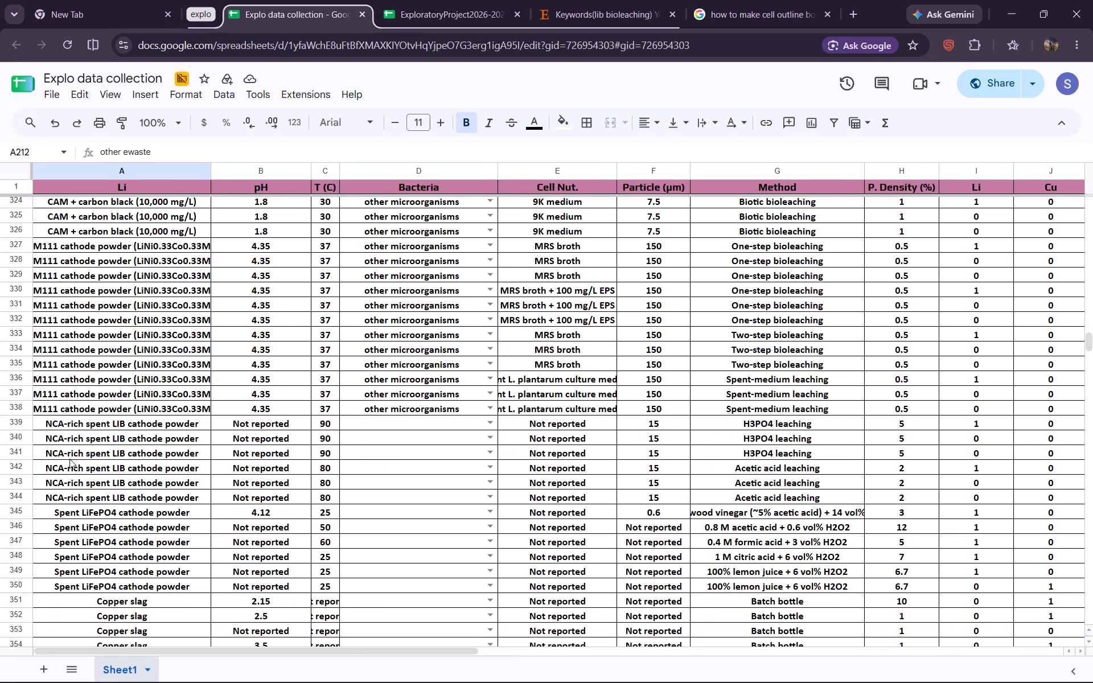
scroll(69, 459, "down", 1)
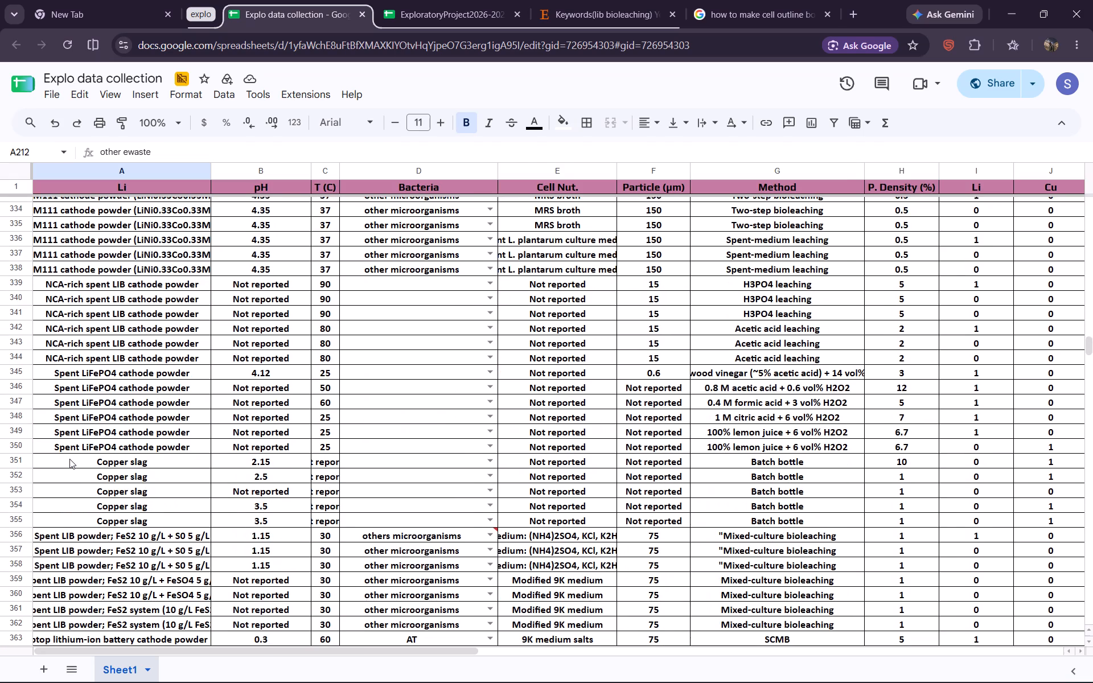
scroll(69, 459, "down", 2)
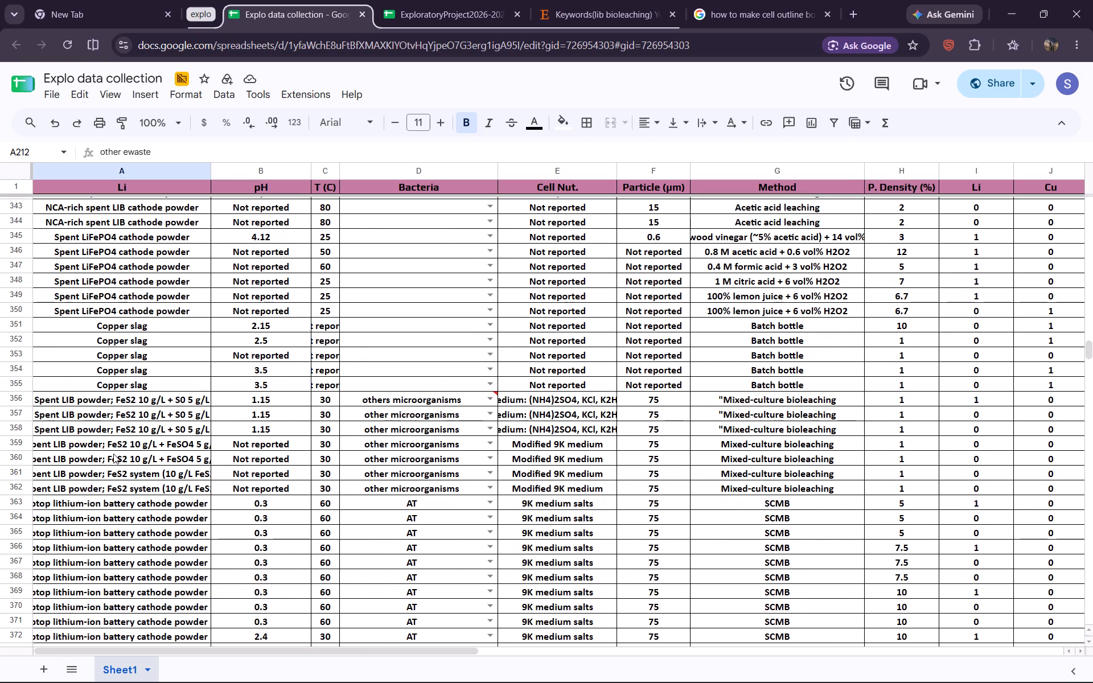
scroll(113, 454, "right", 1)
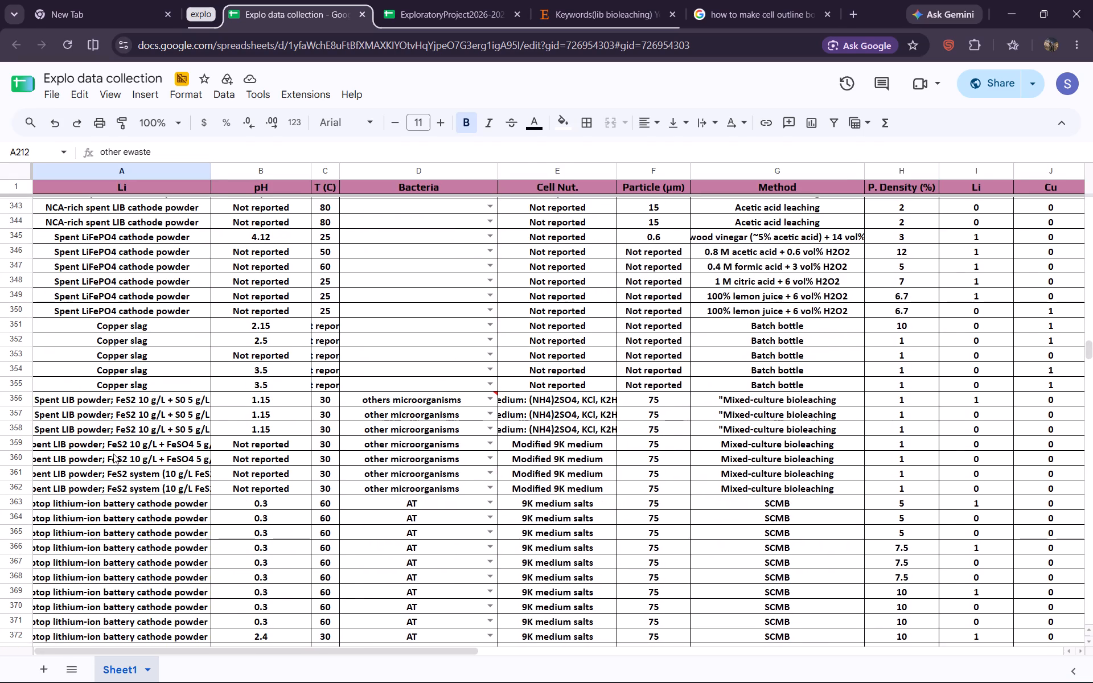
scroll(113, 454, "right", 1)
Rename the Li option in cell A2's material dropdown to "Spent Lib black mass" and apply the change to all matching dropdowns.
scroll(113, 454, "up", 14)
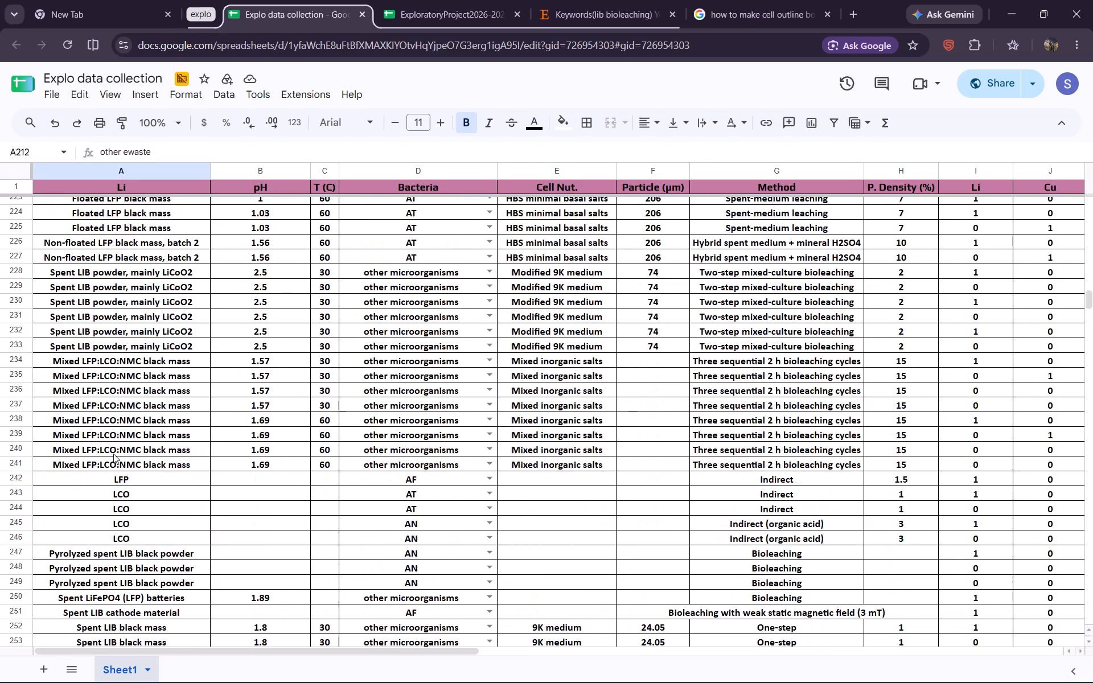
scroll(113, 454, "up", 12)
scroll(113, 454, "up", 10)
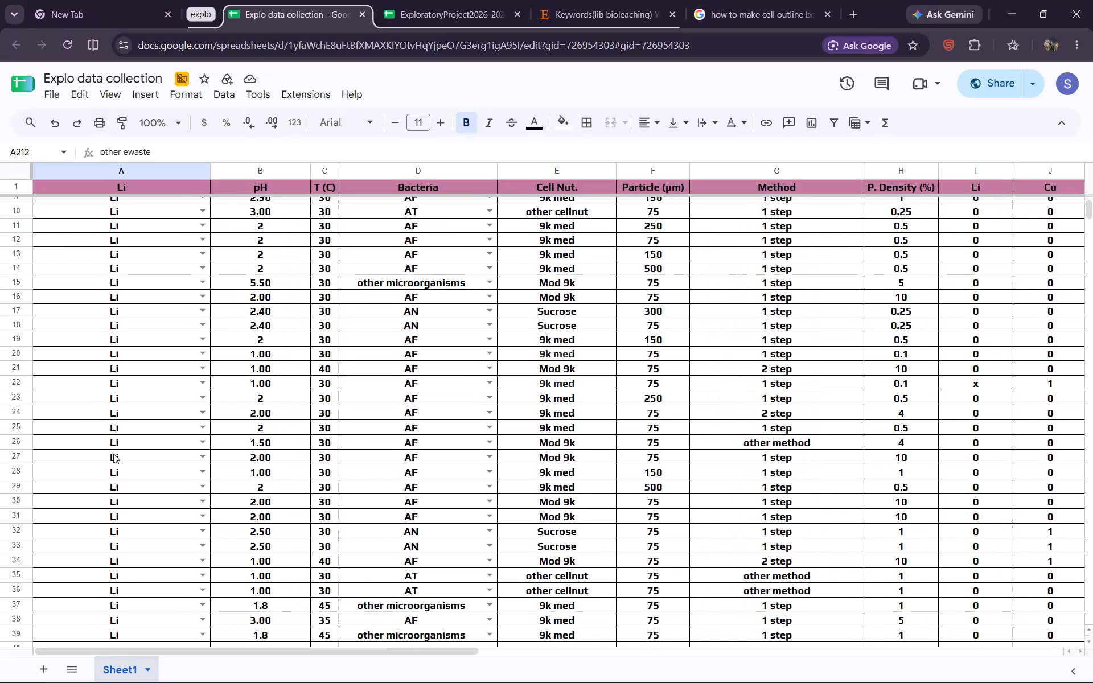
scroll(113, 454, "up", 5)
scroll(177, 389, "up", 6)
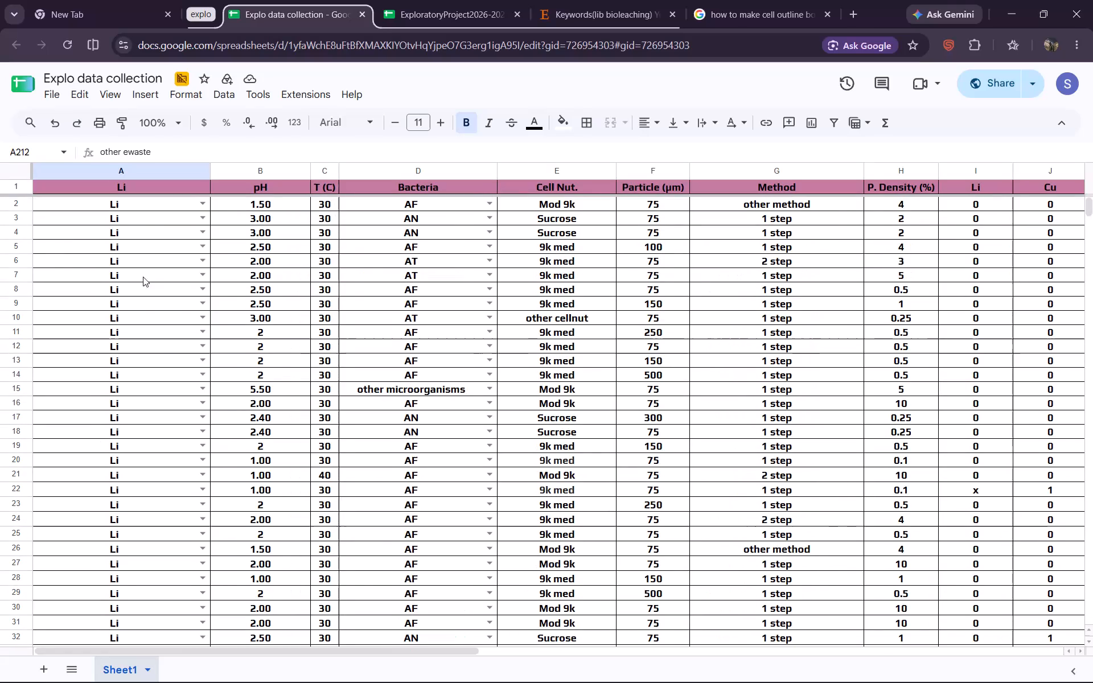
left_click(199, 208)
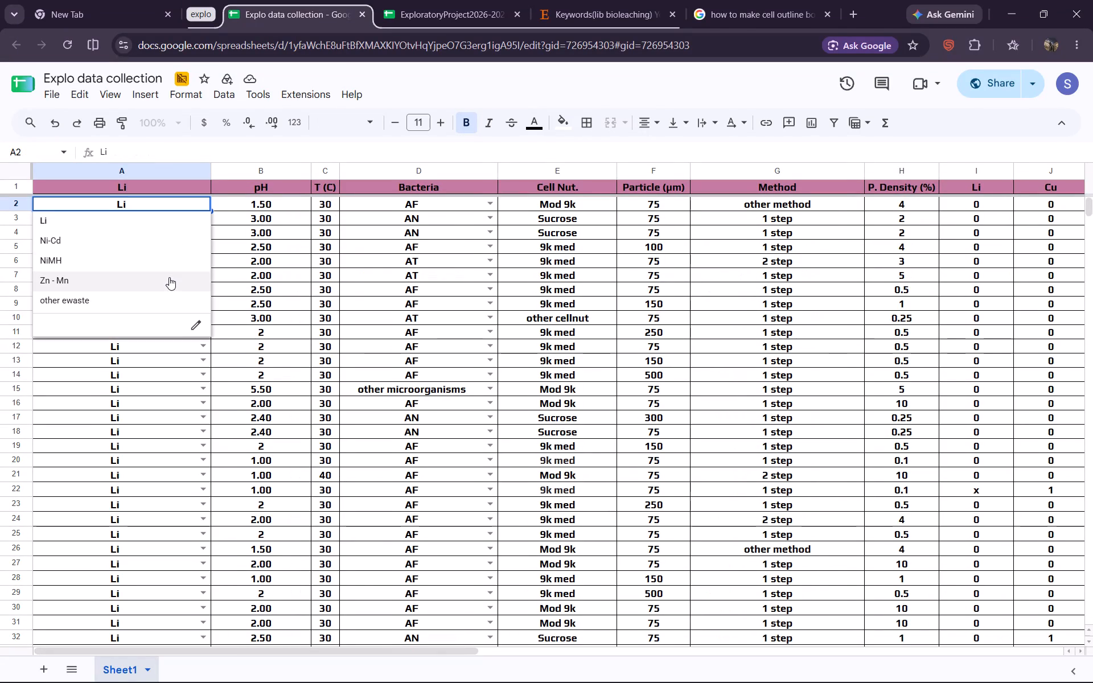
left_click(195, 324)
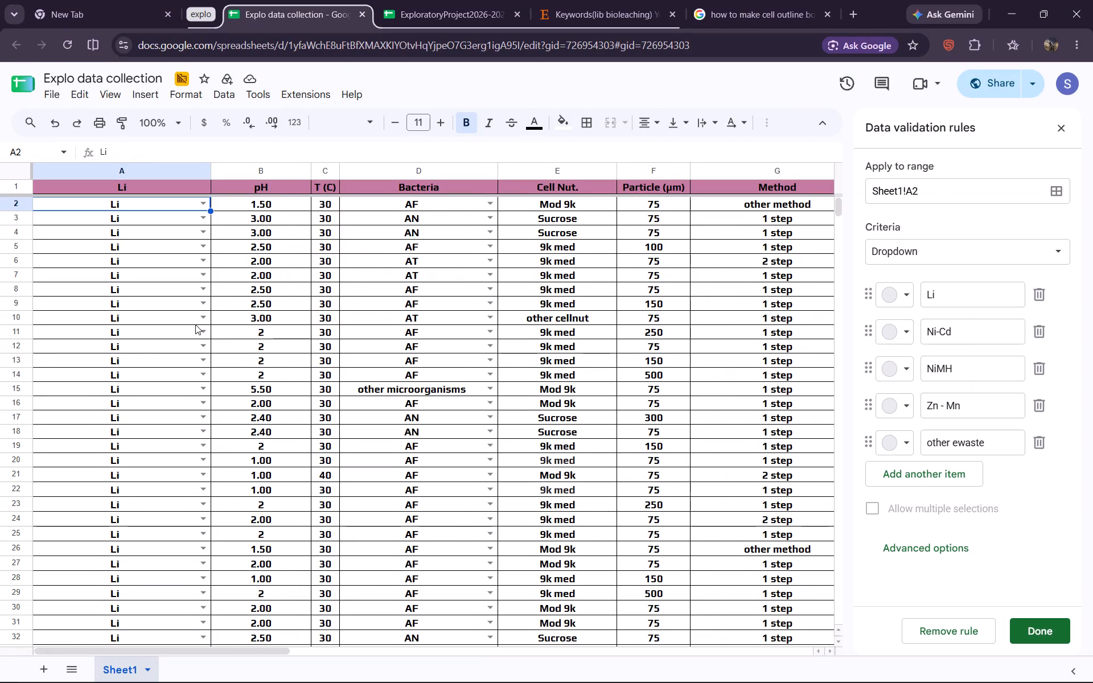
left_click(989, 299)
key("b")
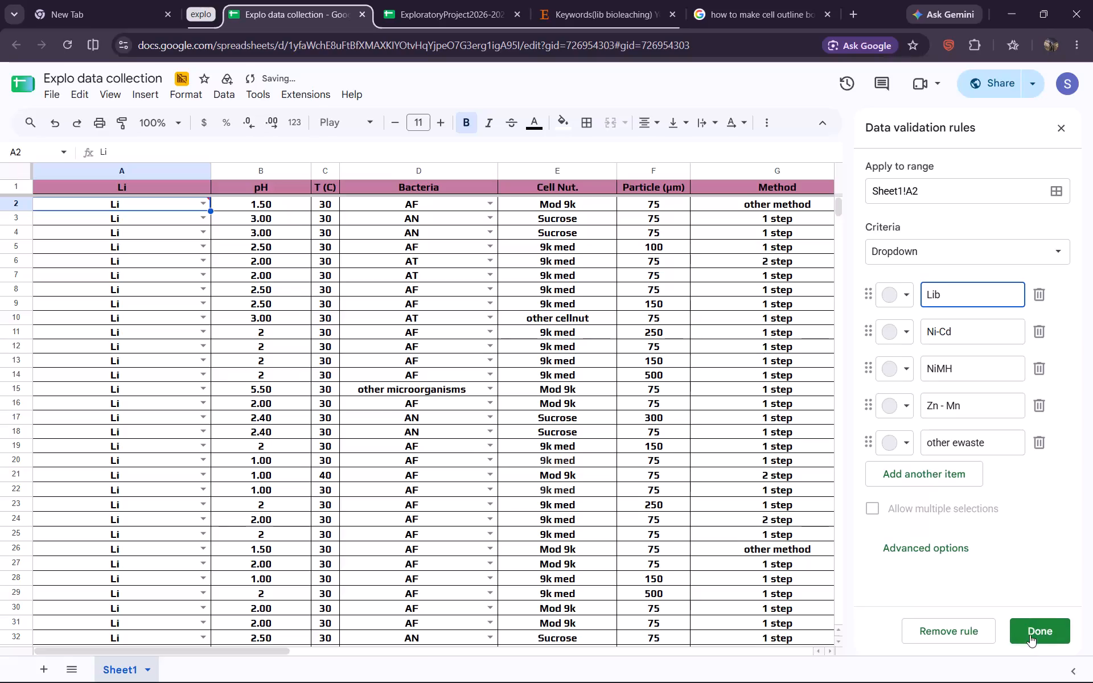
key("Left")
key("Left")
key("Left")
key("Left")
key("Left")
key("Left")
key("Left")
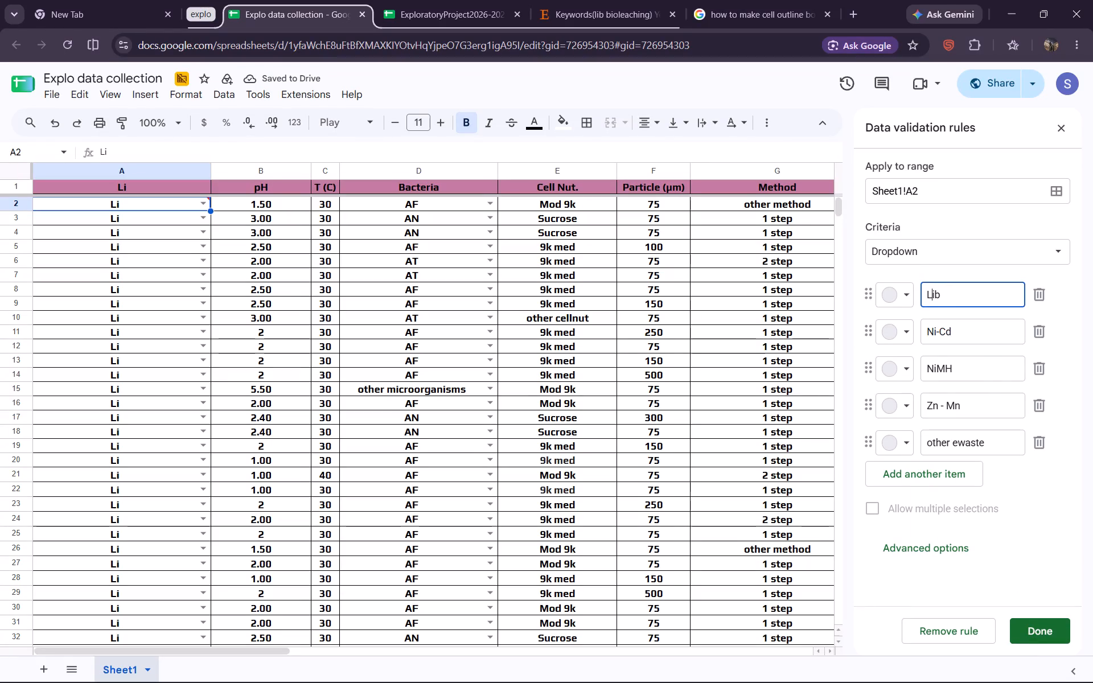
type("Spe")
type("nt")
key("space")
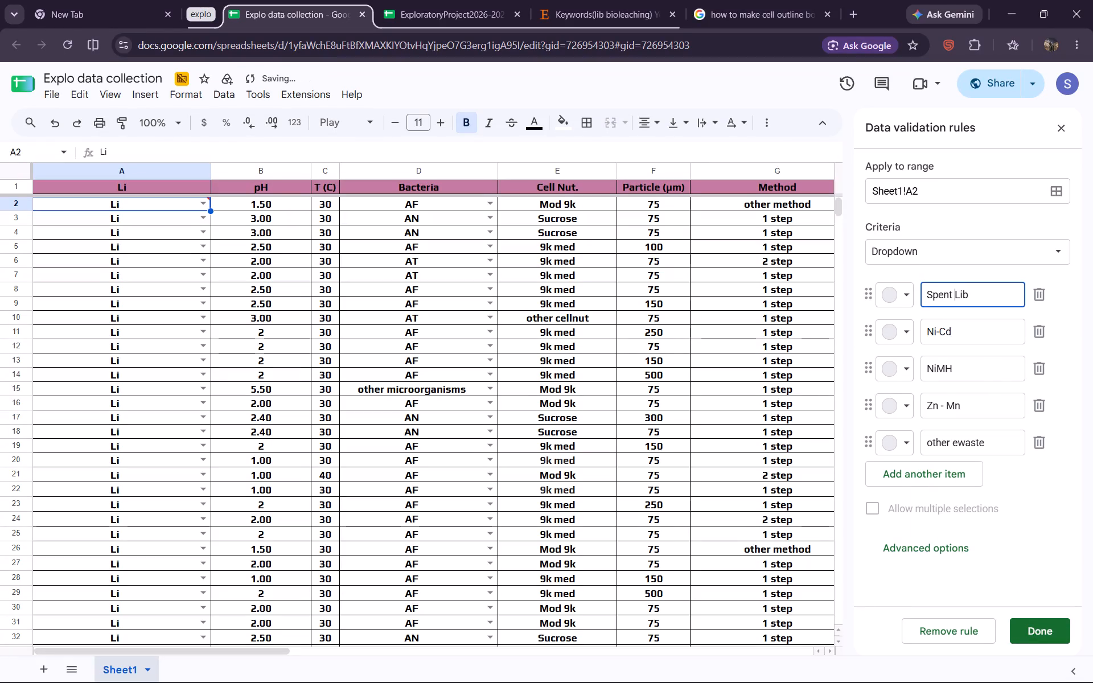
key("Right")
key("Right")
key("Right")
key("space")
type("black mass")
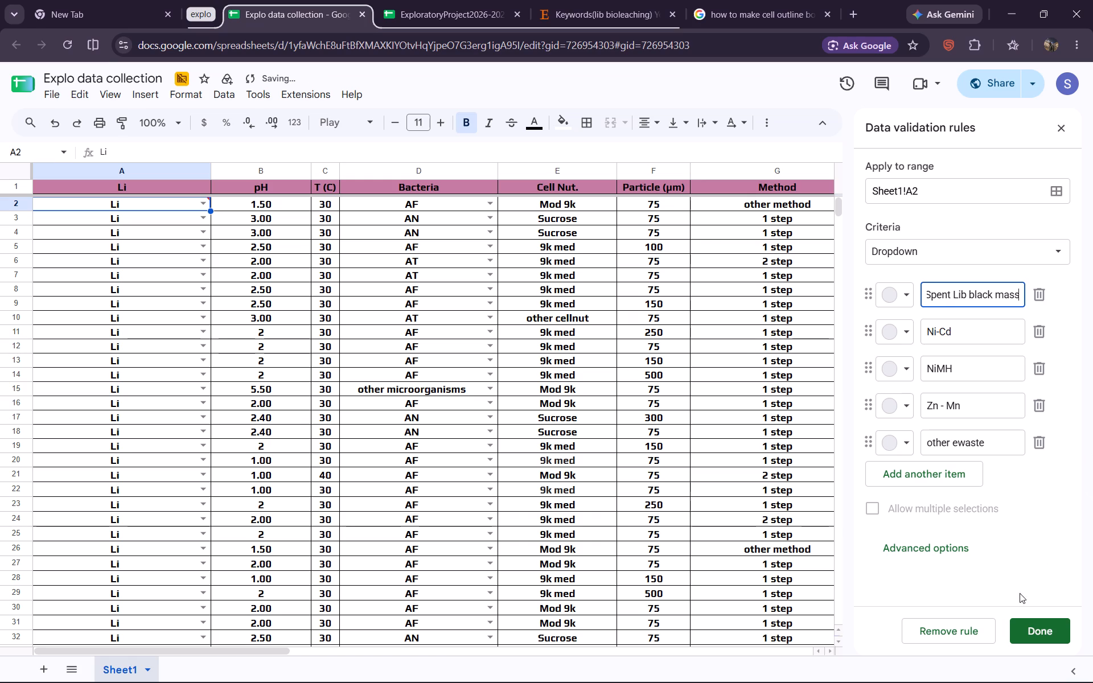
left_click(1019, 636)
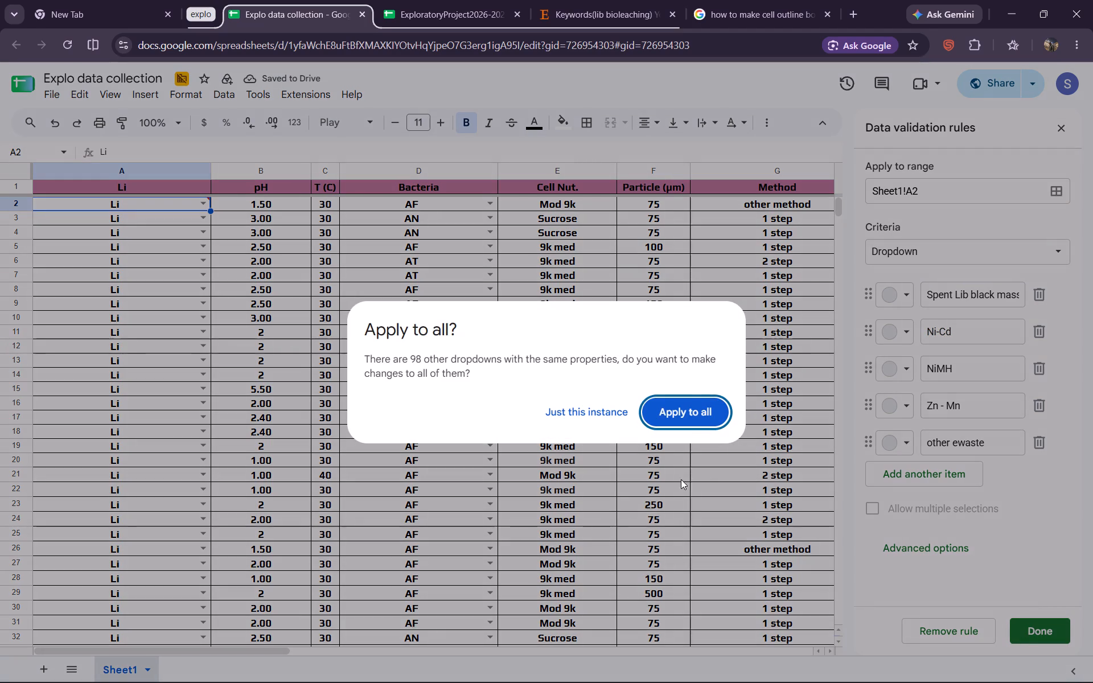
left_click(695, 404)
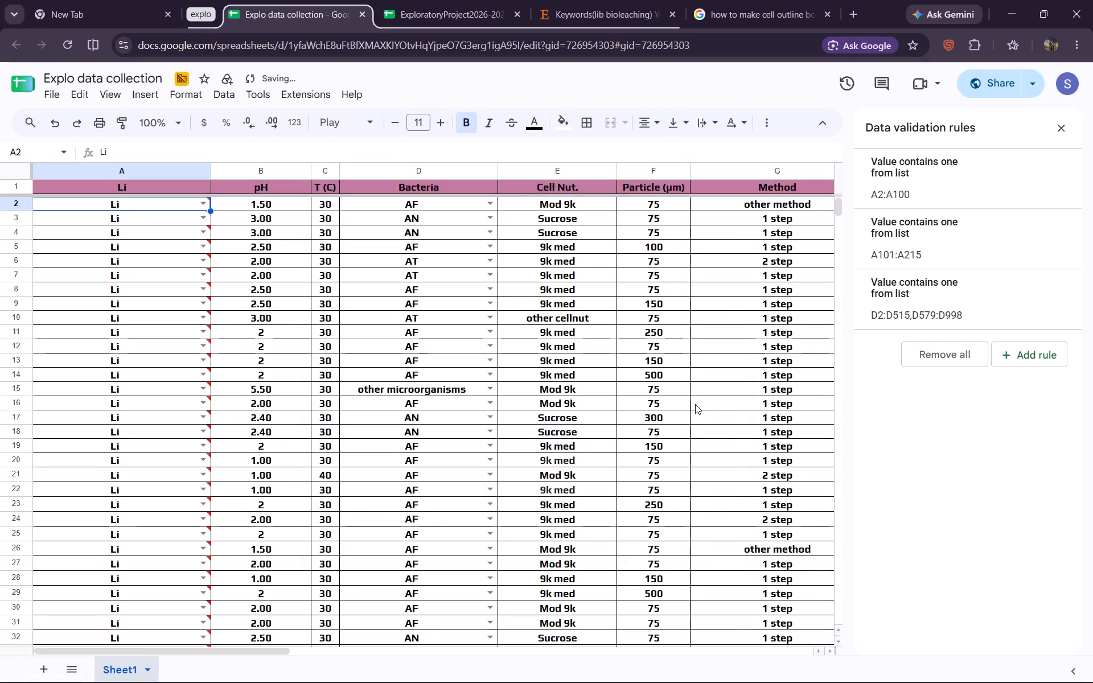
Set the material in cell A2 to Spent Lib black mass from its dropdown options.
left_click(151, 205)
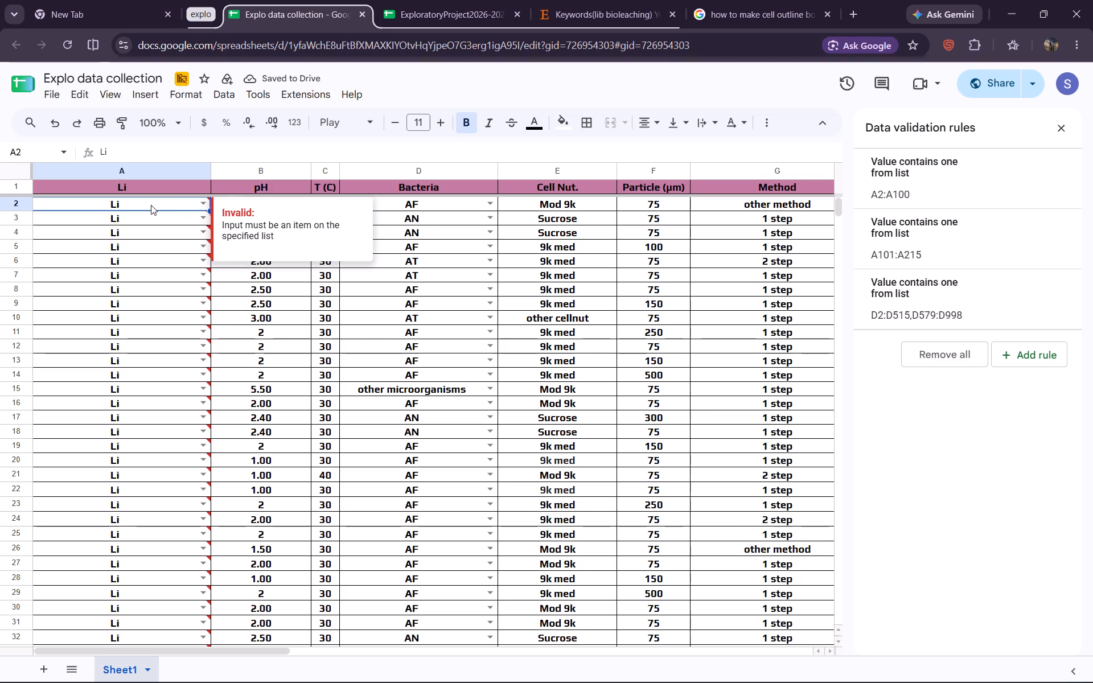
left_click(200, 205)
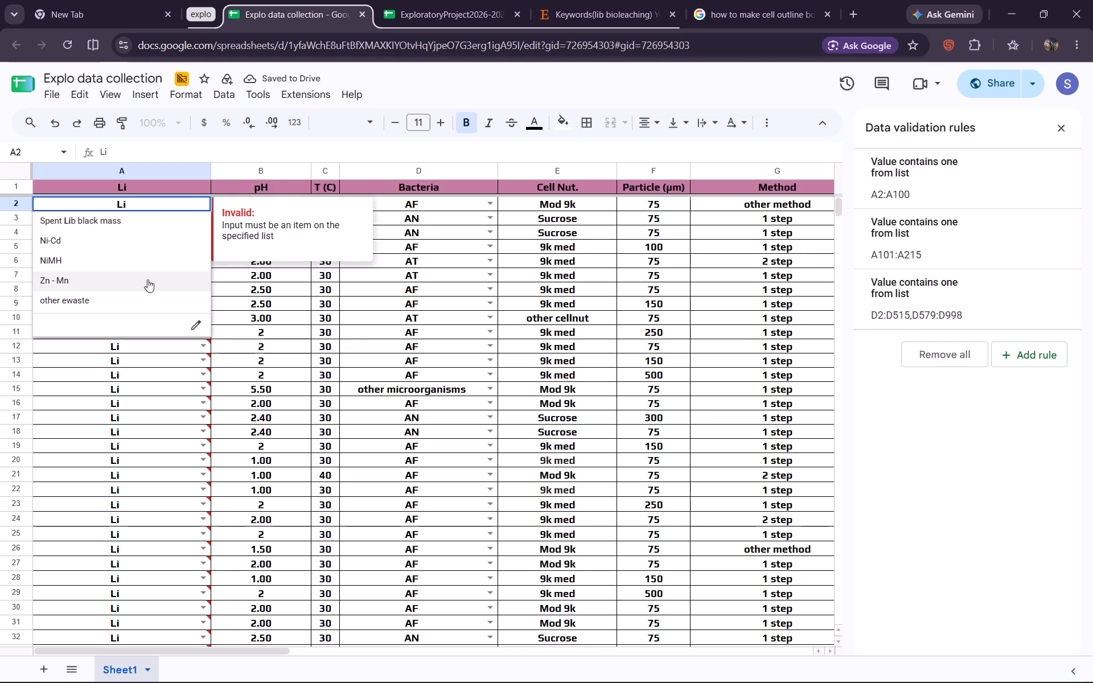
left_click(167, 213)
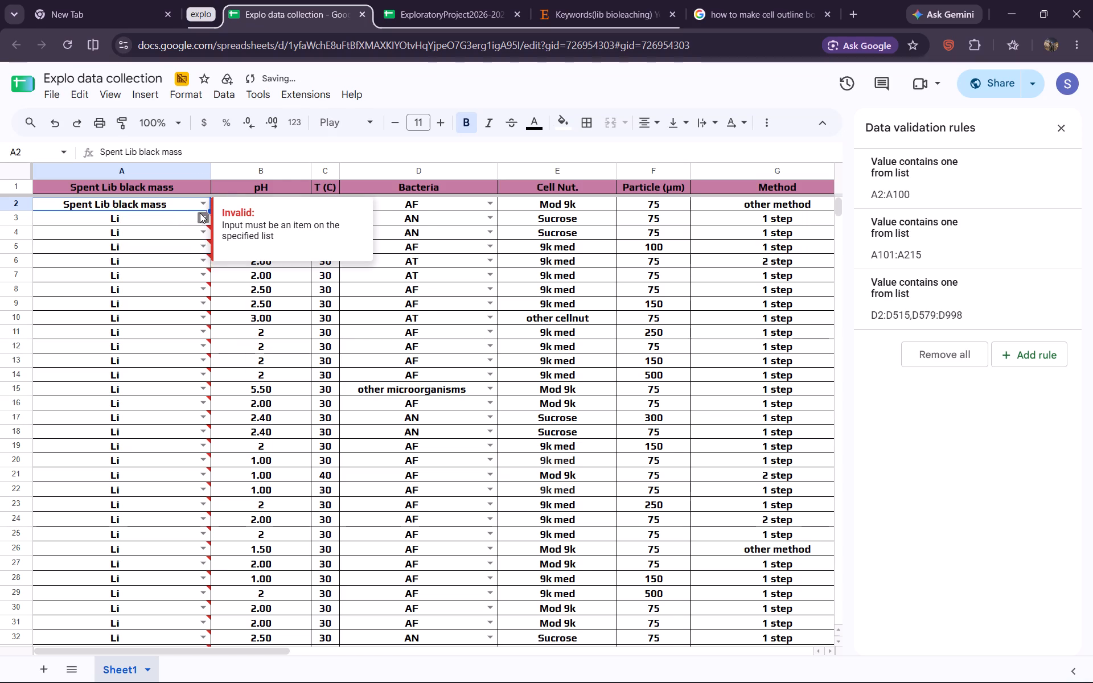
Fill Spent Lib black mass from A2 down through A202, replacing the Li entries and stopping before the other ewaste rows.
left_click(187, 207)
left_click_drag(210, 212, 176, 682)
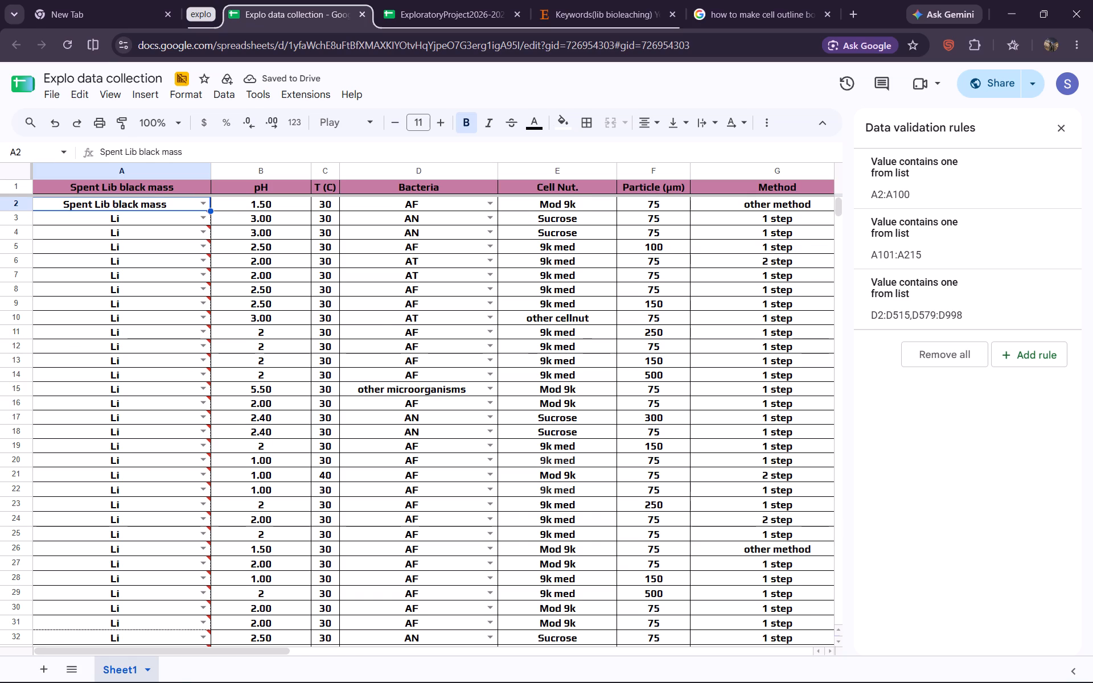
left_click_drag(176, 682, 175, 670)
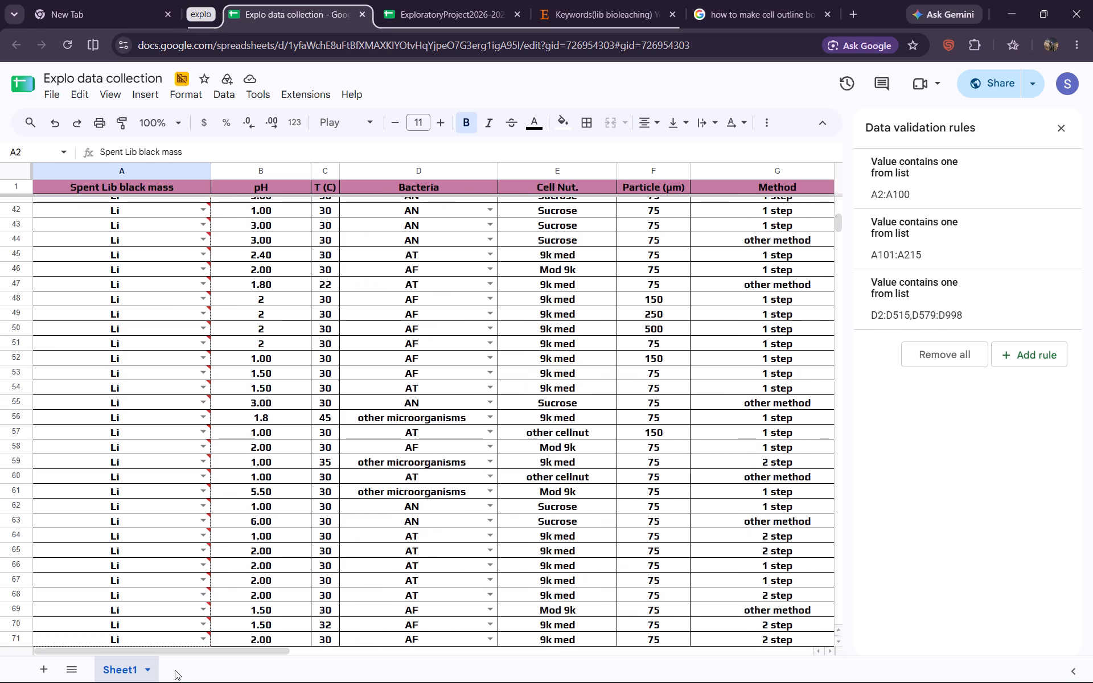
left_click_drag(175, 670, 174, 656)
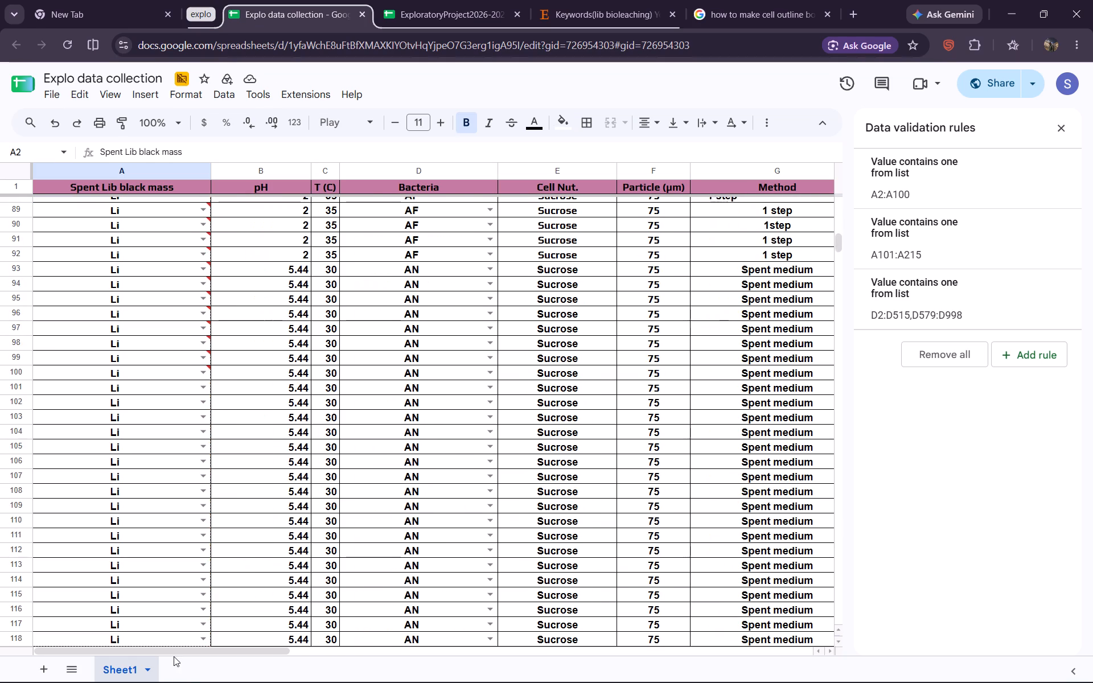
left_click_drag(174, 656, 199, 677)
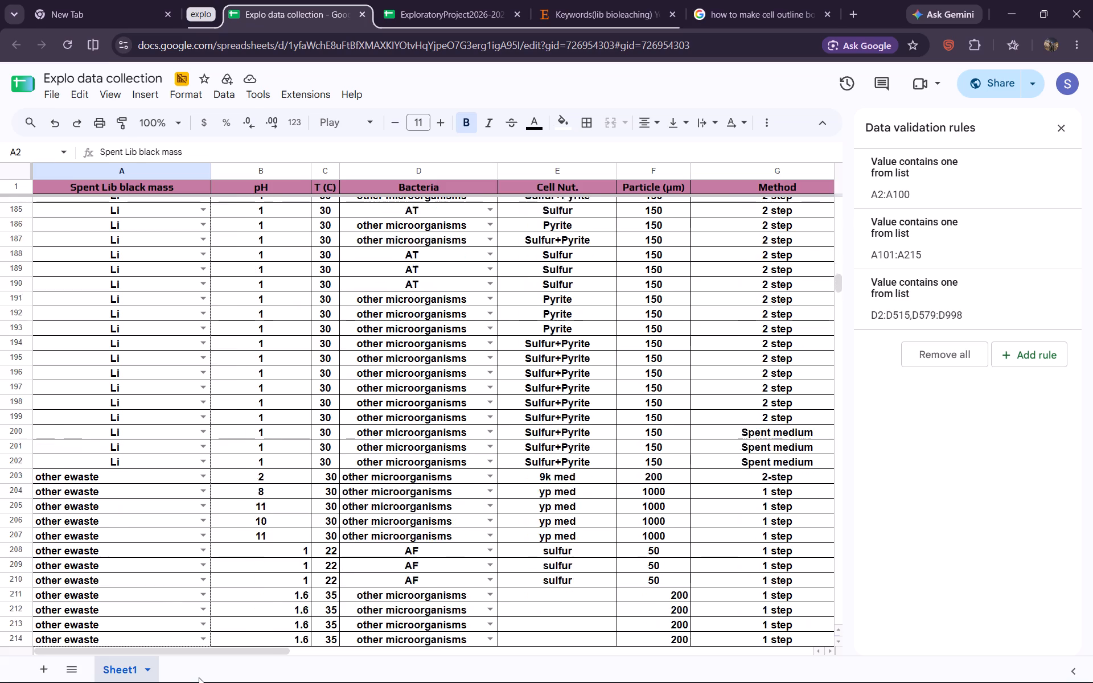
left_click_drag(199, 677, 130, 385)
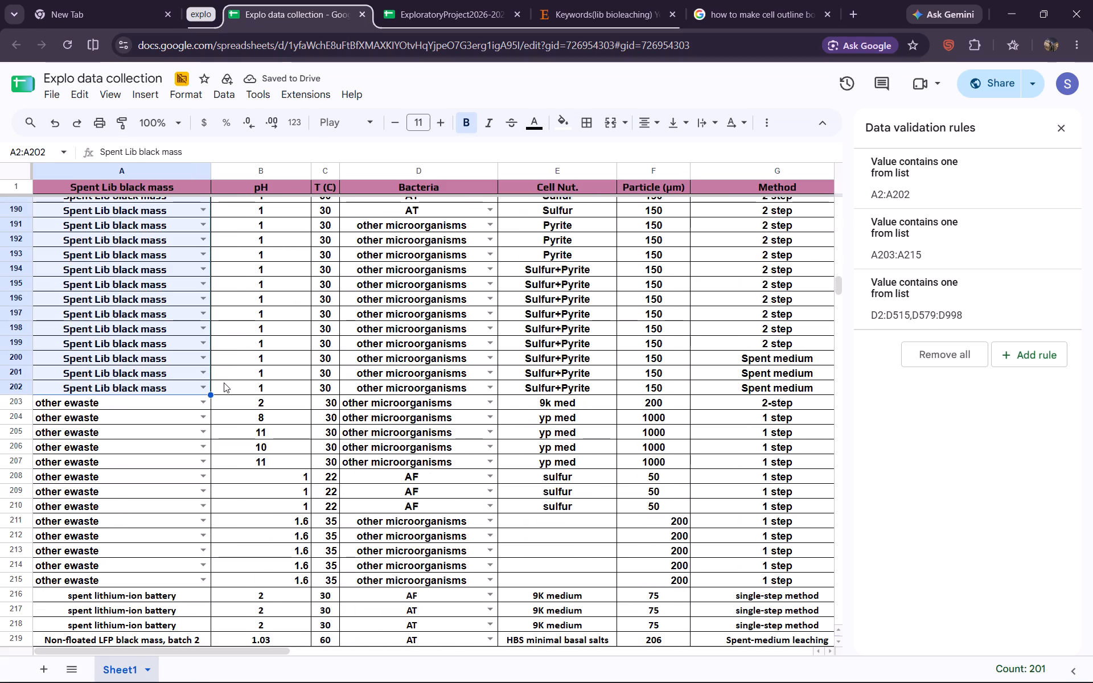
Review the filled material names in column A from row 202 back up to the first data rows.
left_click(224, 382)
left_click(142, 375)
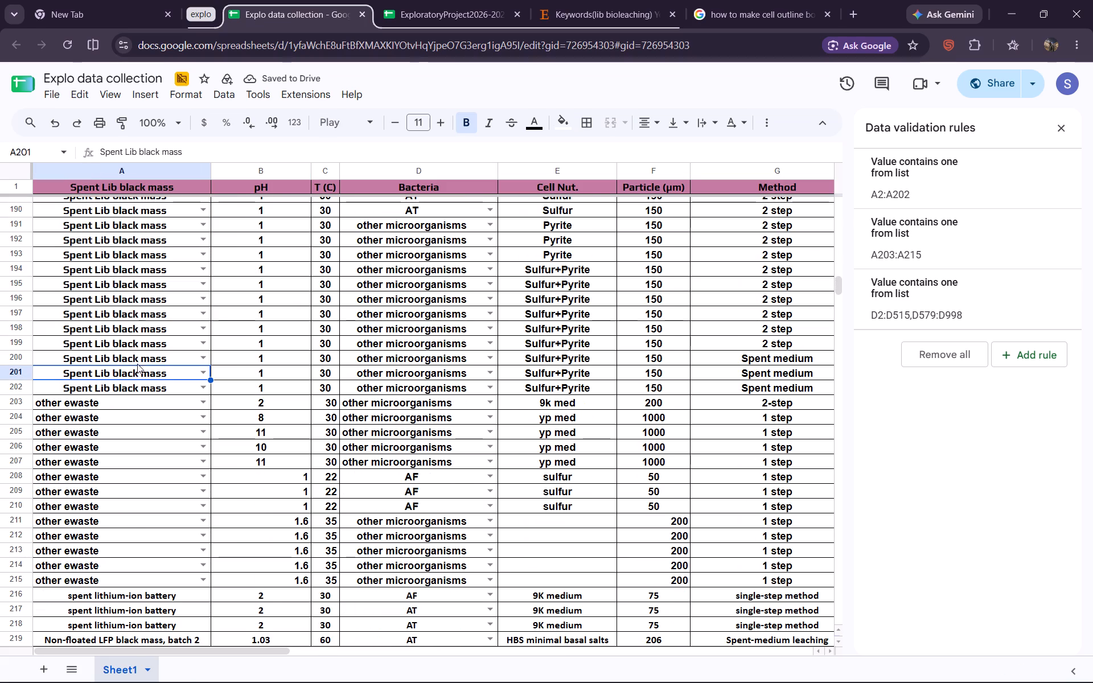
scroll(132, 518, "down", 3)
scroll(132, 518, "up", 10)
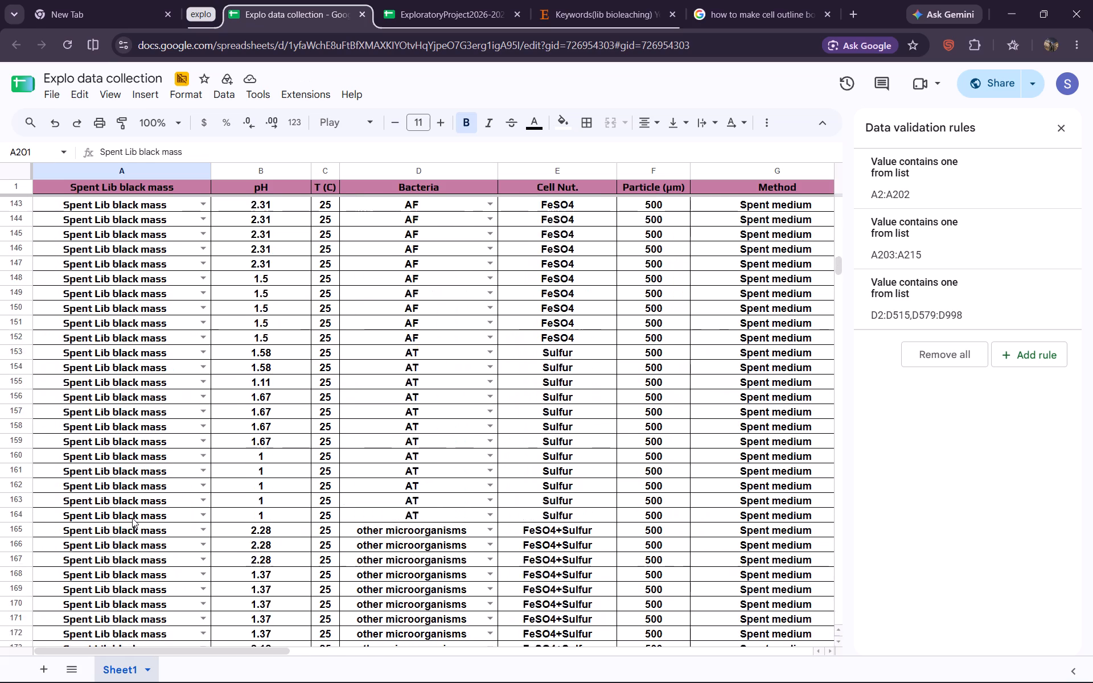
scroll(132, 518, "up", 10)
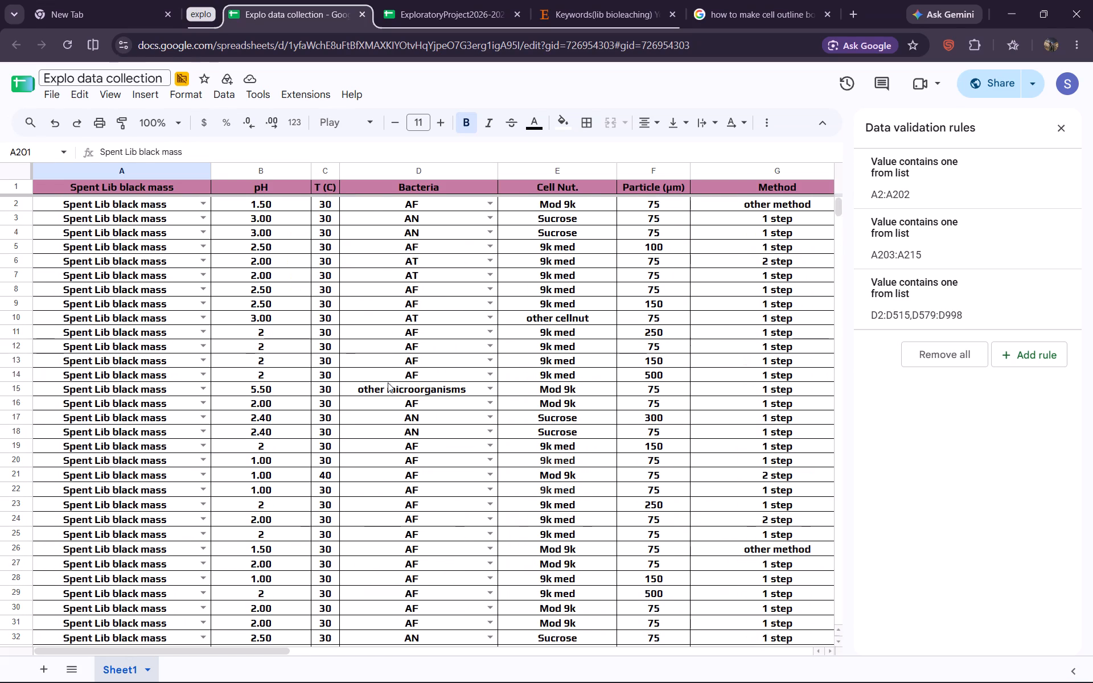
scroll(470, 303, "left", 12)
scroll(578, 290, "up", 3)
Open the paper linked in cell N8 and read its abstract to check the feed material used.
scroll(578, 290, "right", 1)
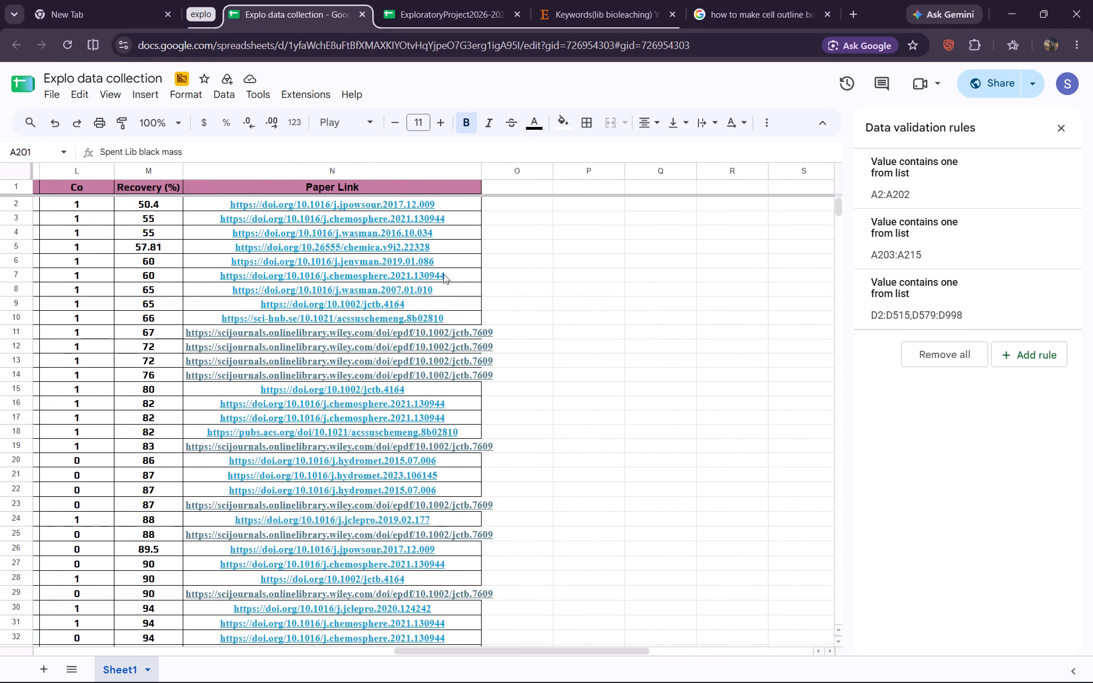
left_click(312, 283)
left_click(311, 319)
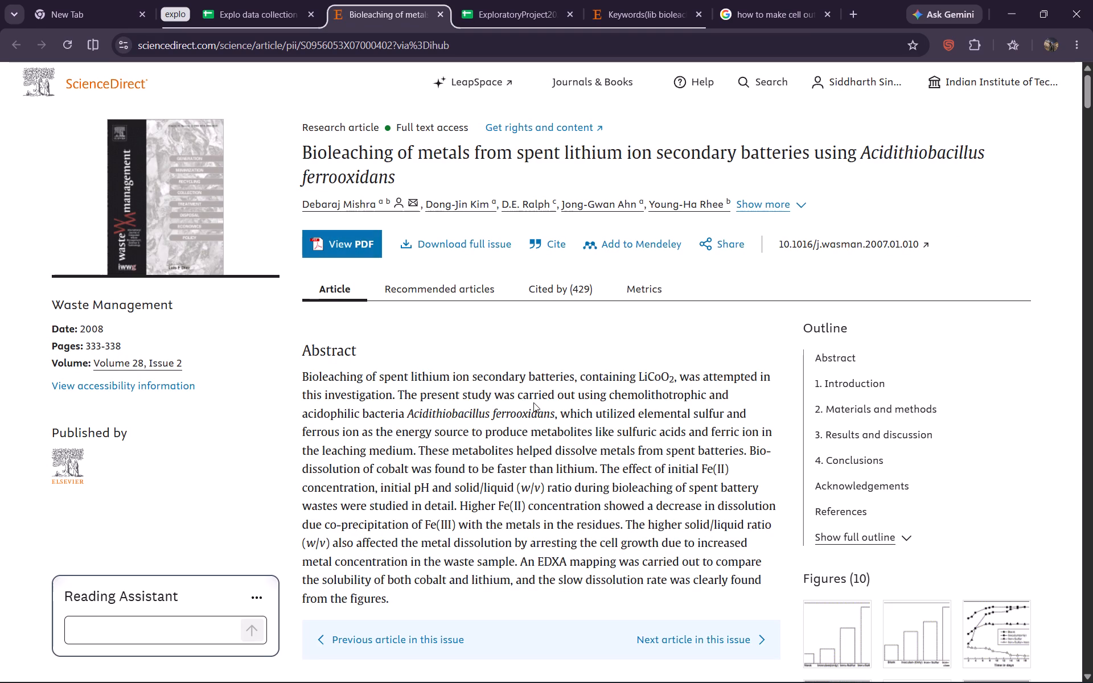
scroll(533, 402, "down", 1)
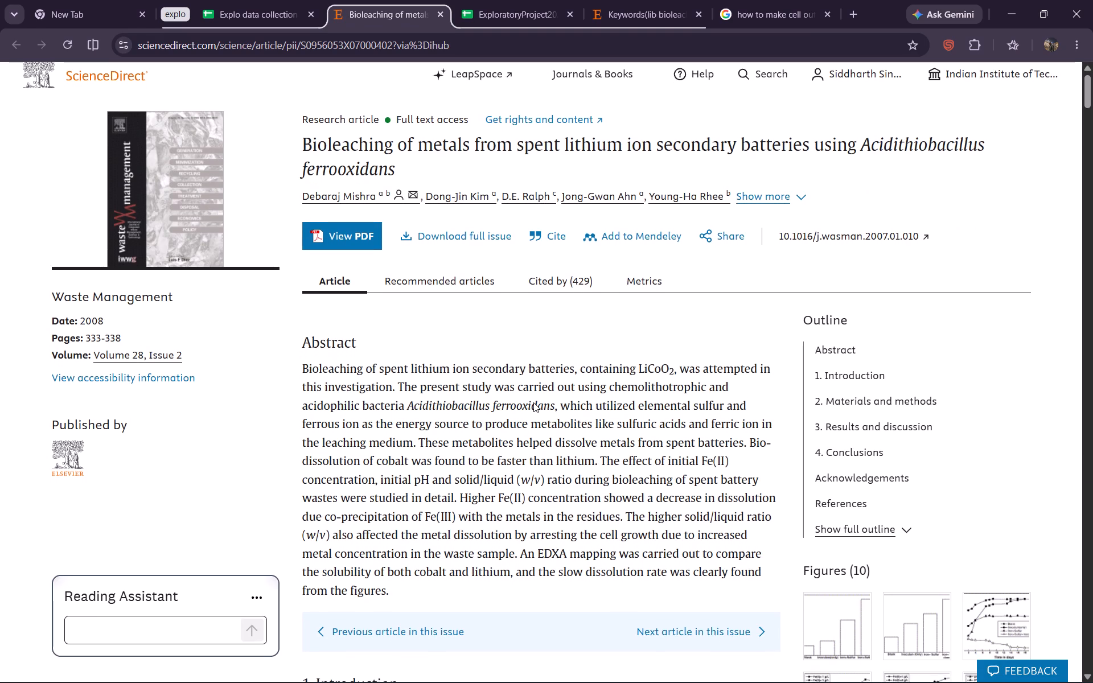
scroll(533, 402, "down", 2)
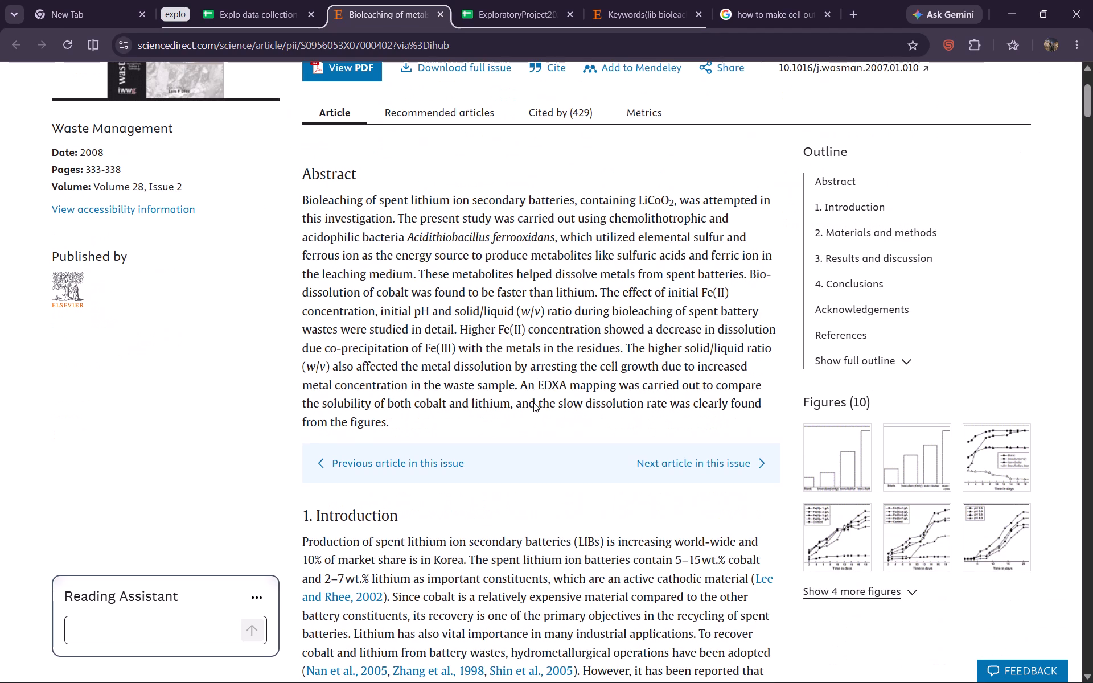
scroll(533, 402, "down", 1)
left_click(236, 1)
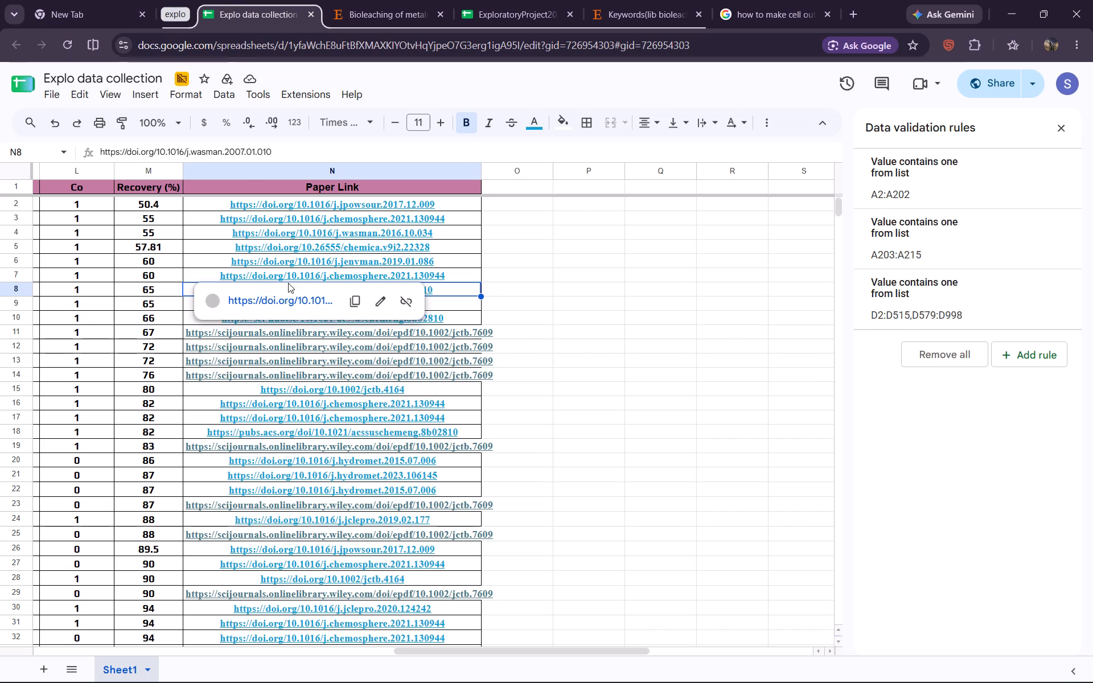
scroll(288, 283, "right", 1)
left_click(439, 4)
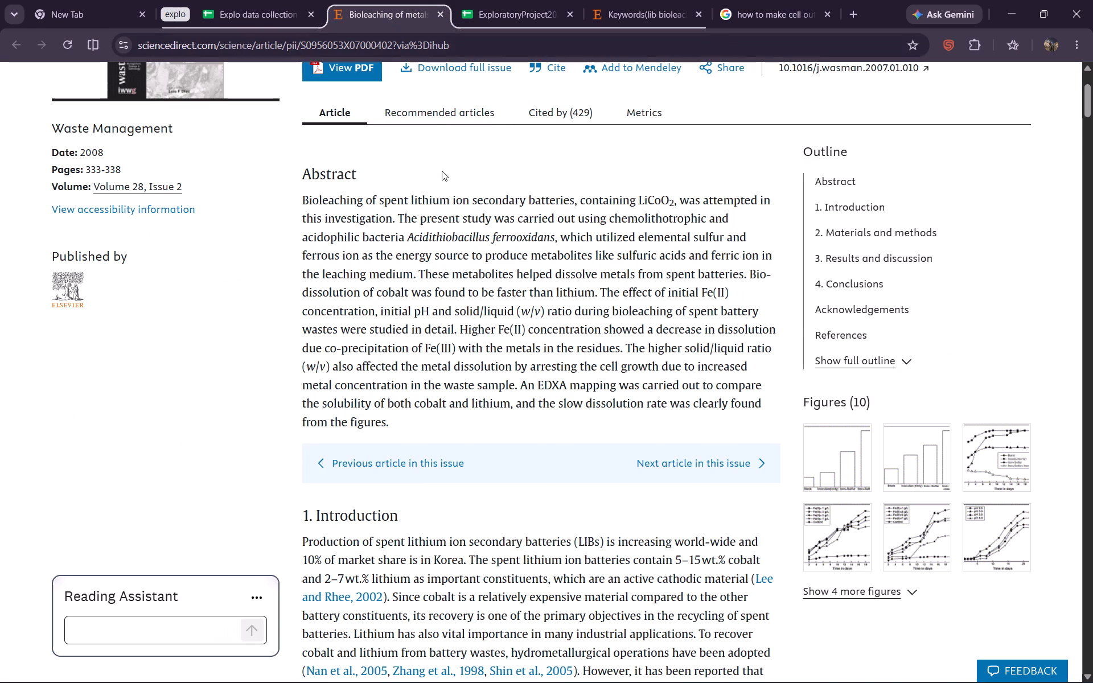
scroll(442, 171, "up", 2)
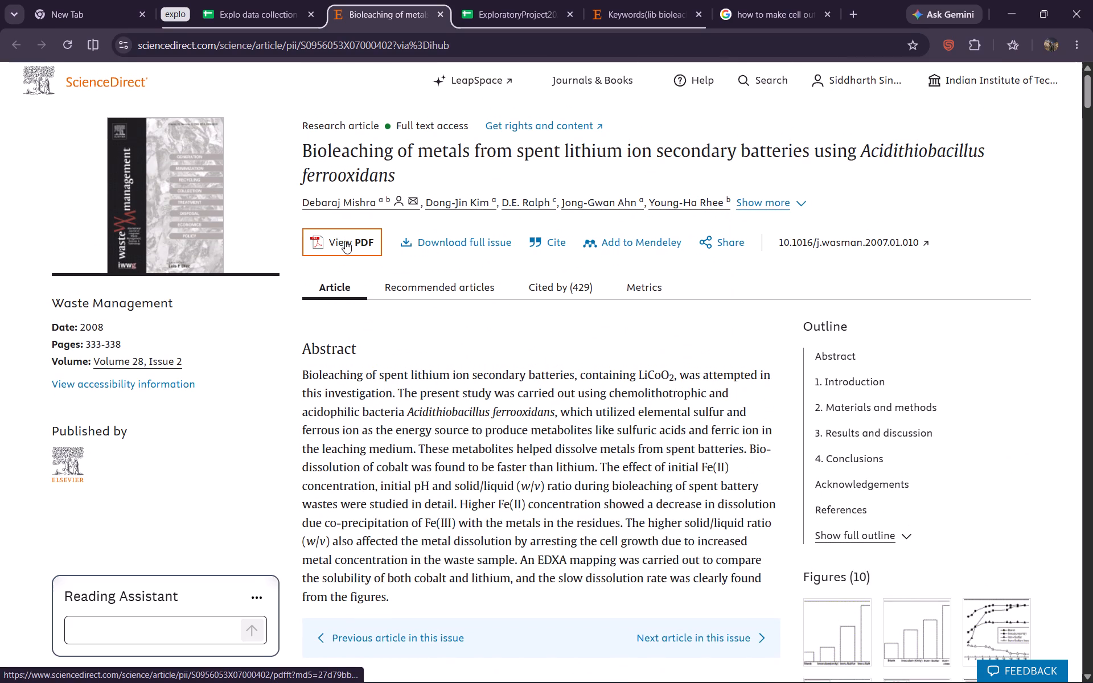
Open the paper's PDF version and copy its entire text.
left_click(345, 241)
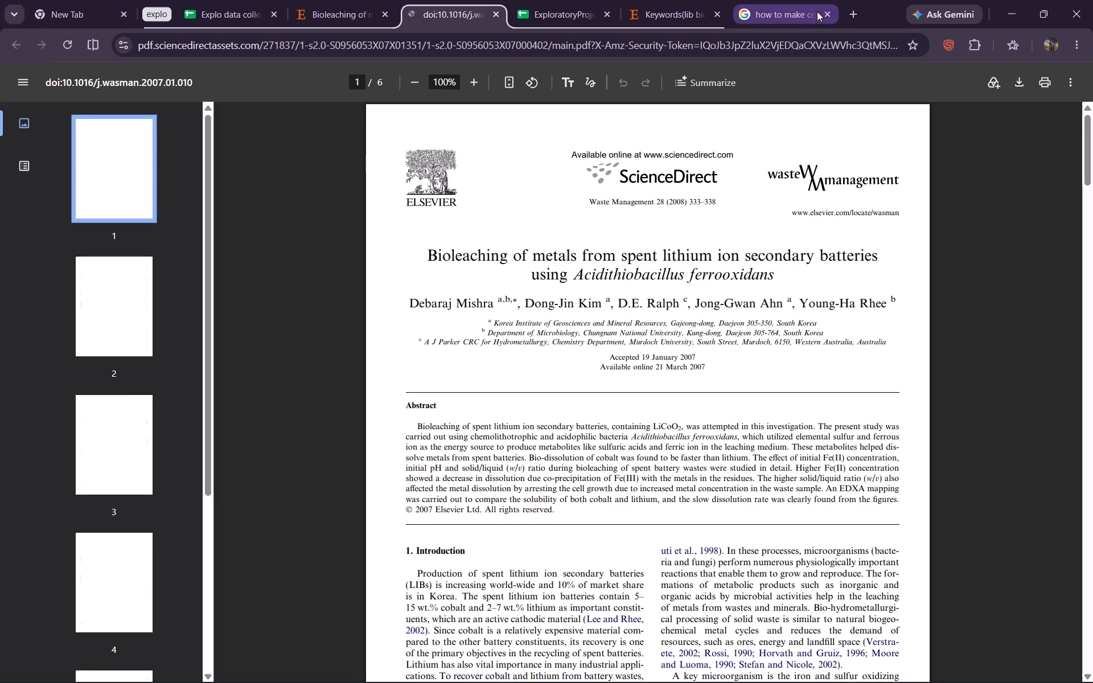
left_click(583, 602)
key("ctrl+a")
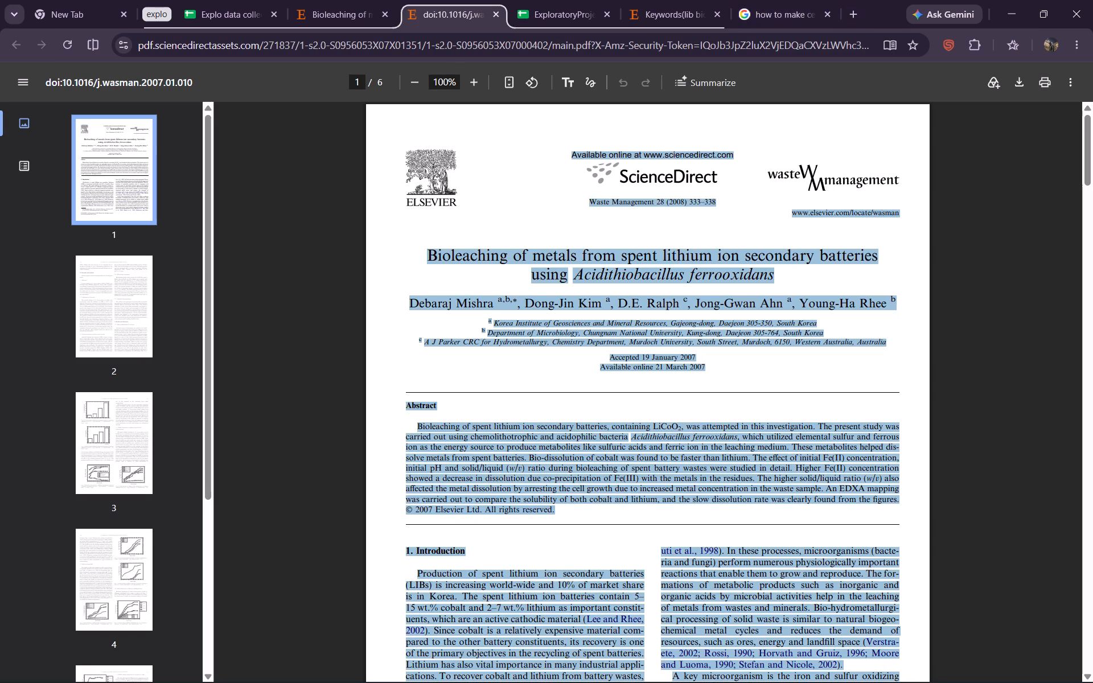
key("ctrl+c")
left_click(576, 628)
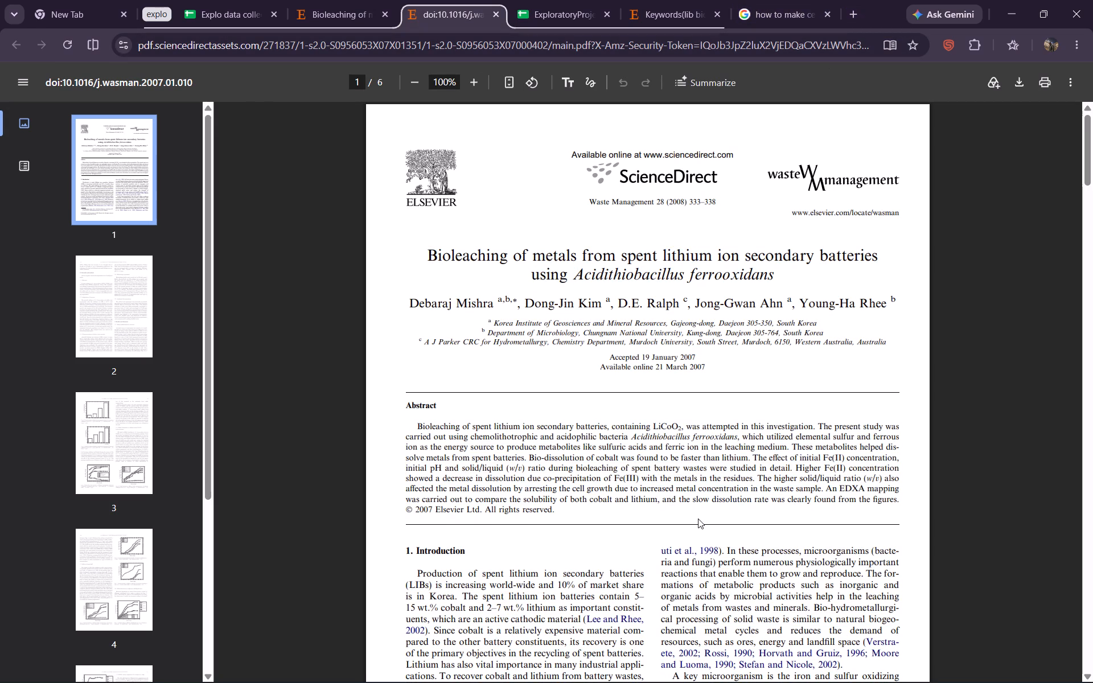
Skim the PDF's first page and compare it with the open article search, ExploratoryProject2026-2027 sheet and data collection sheet.
scroll(698, 519, "down", 2)
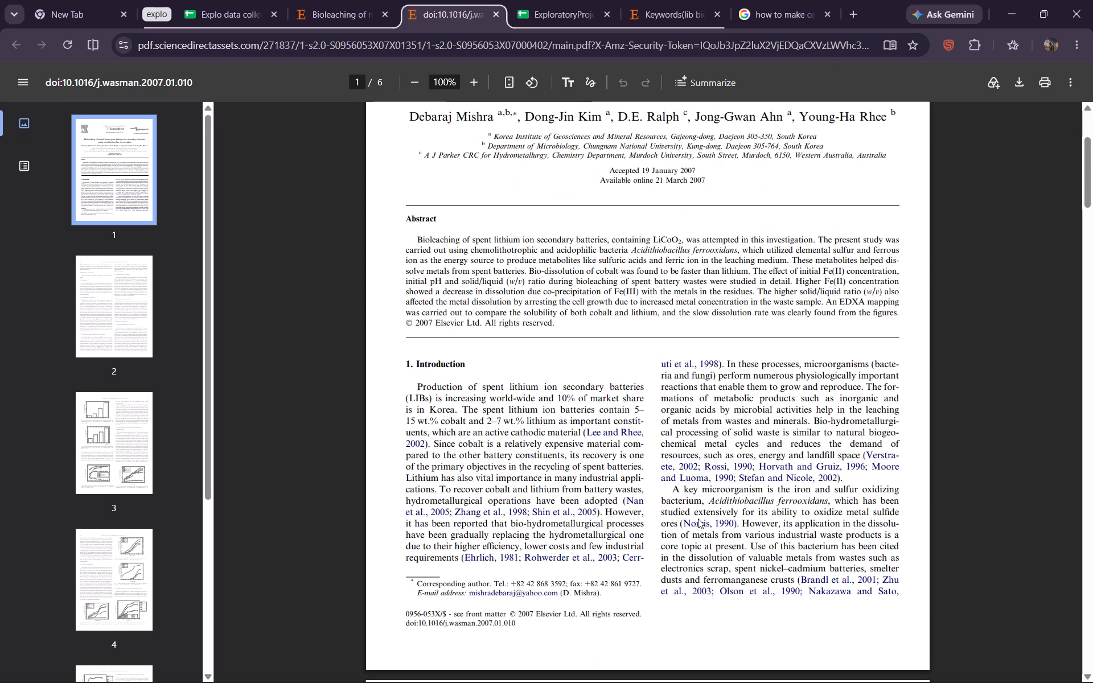
scroll(698, 519, "down", 1)
left_click(282, 1)
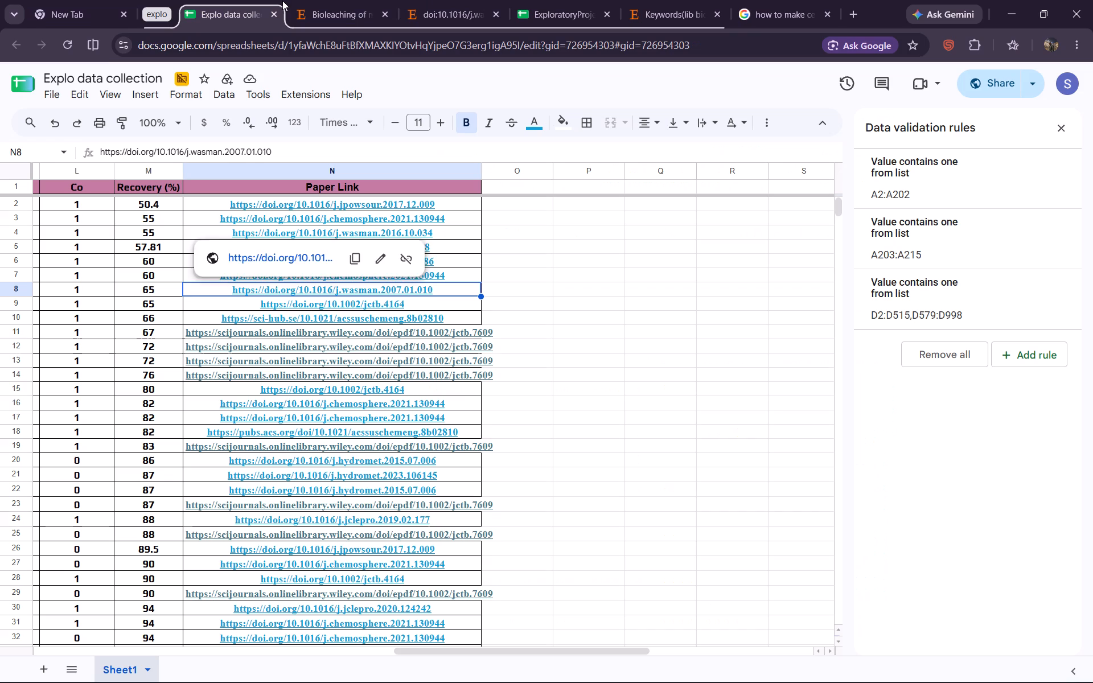
scroll(198, 291, "right", 11)
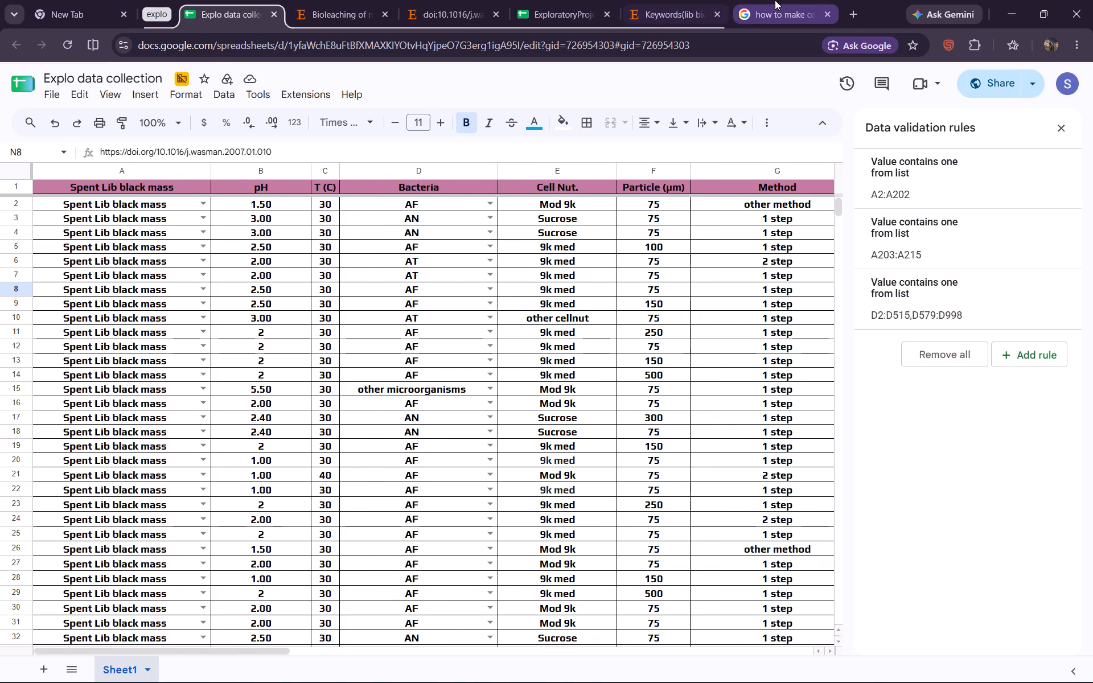
left_click(775, 0)
left_click(647, 0)
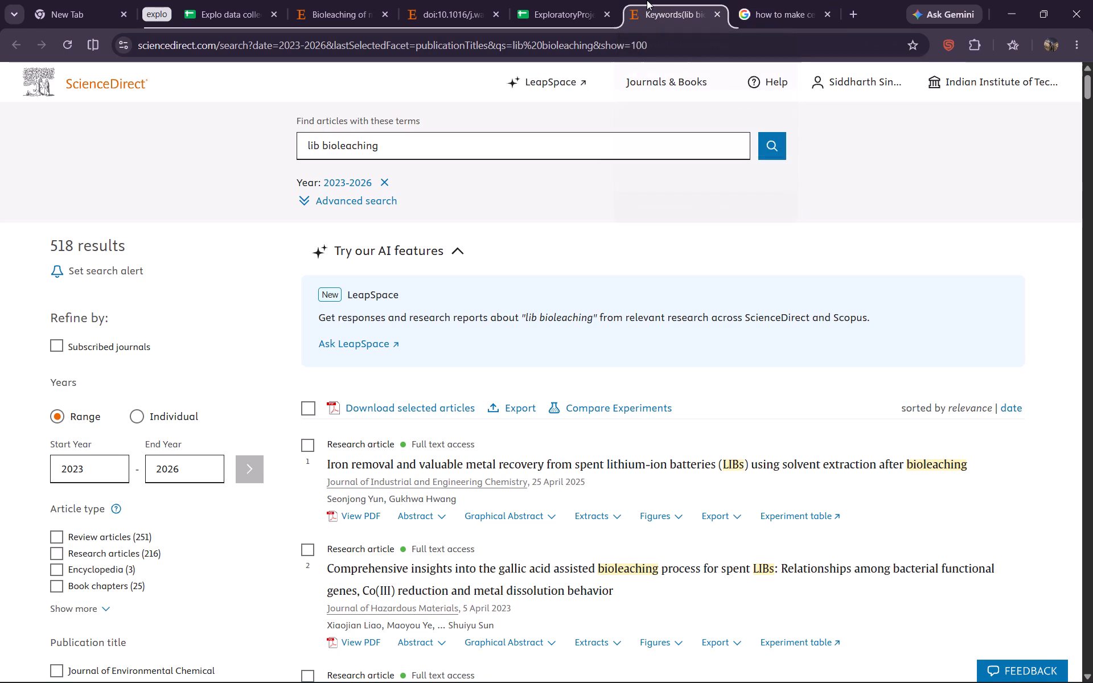
left_click(513, 0)
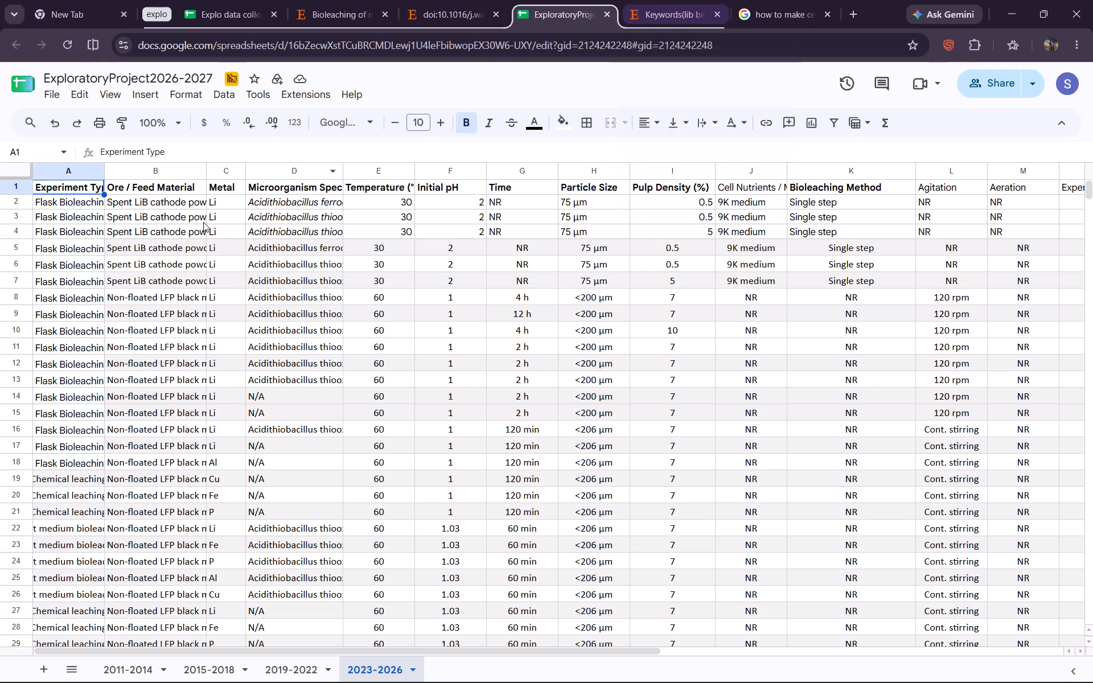
left_click(230, 0)
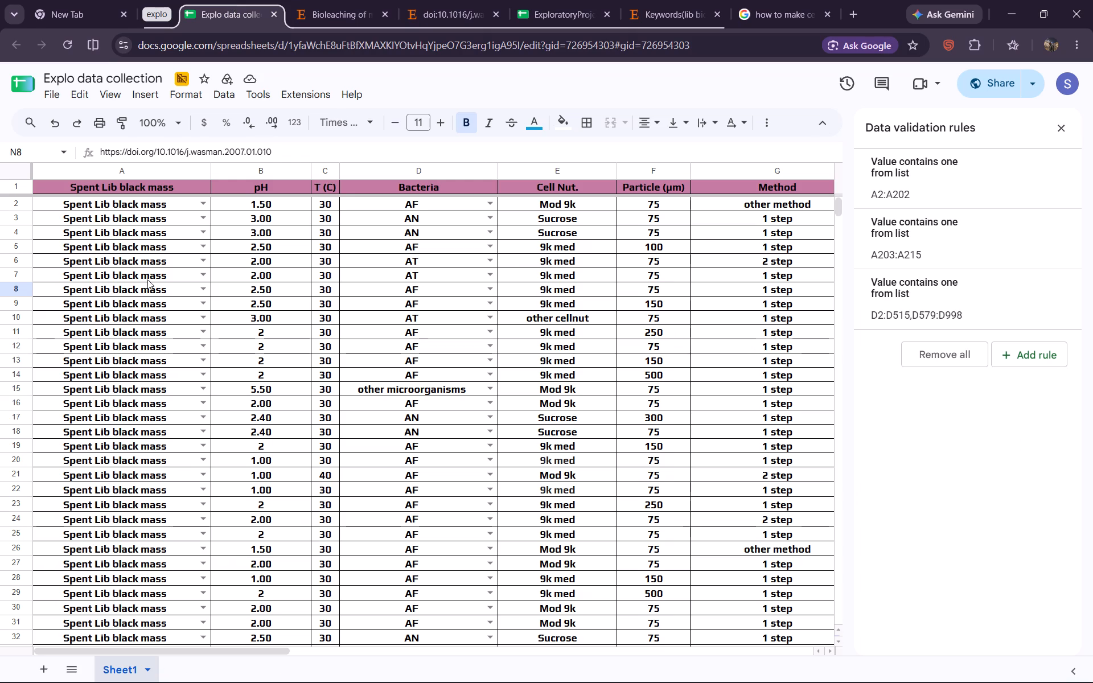
left_click(784, 0)
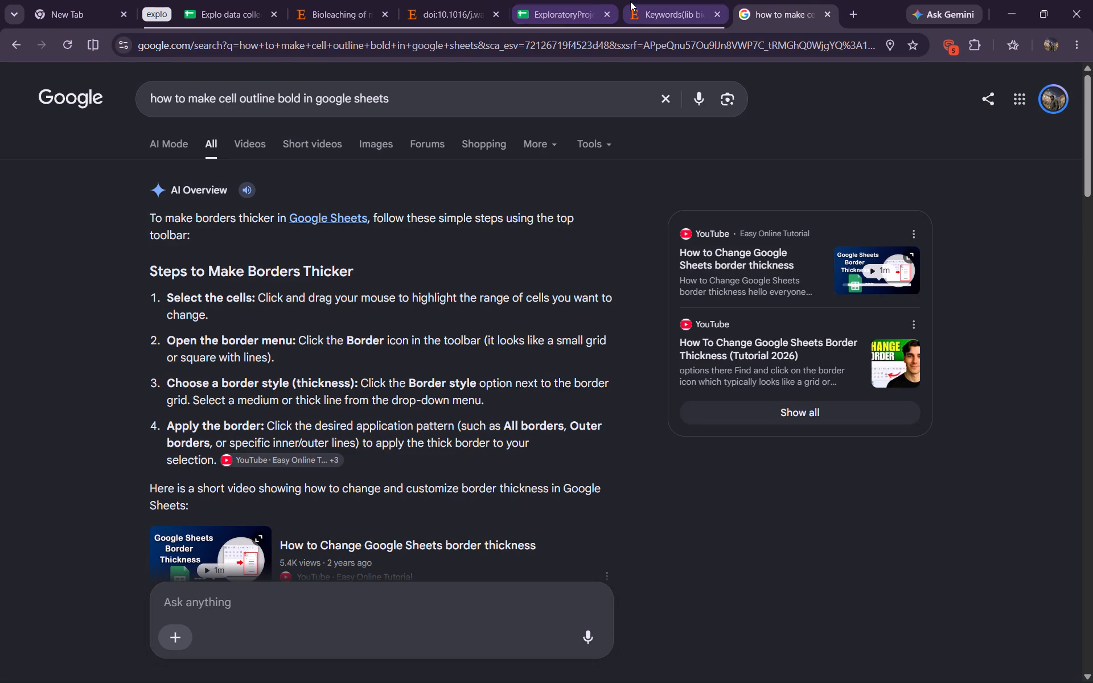
left_click(630, 1)
left_click(463, 1)
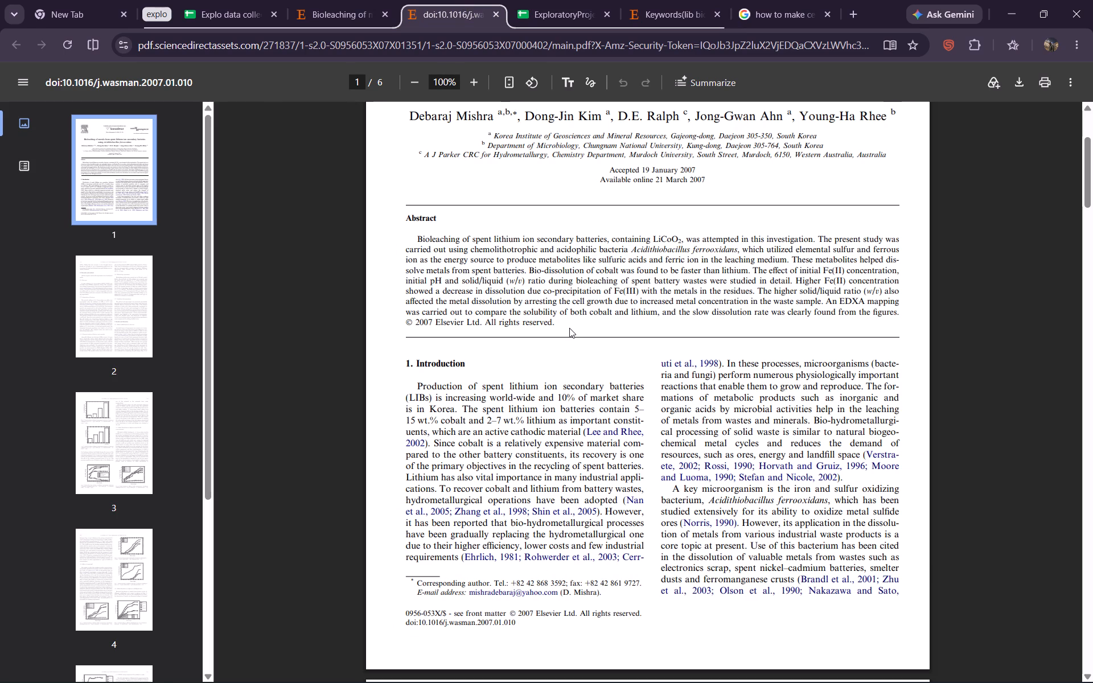
left_click(306, 0)
left_click(243, 0)
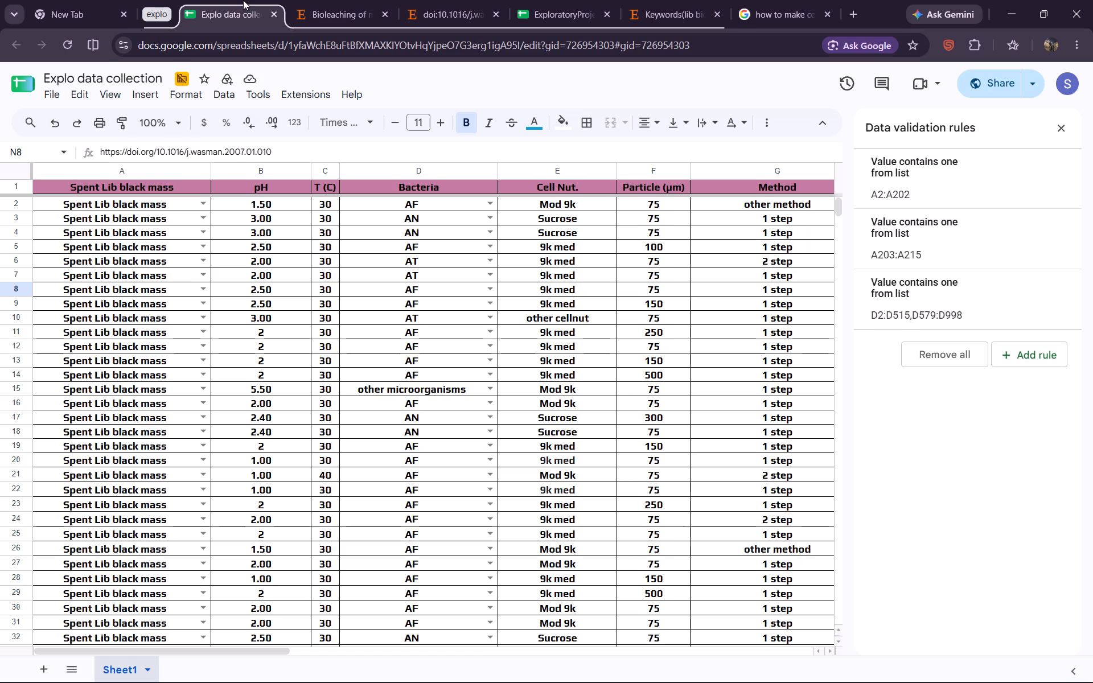
Shorten the Spent Lib black mass option in cell A2's dropdown to "Spent Lib" and apply the change to all matching dropdowns.
left_click(200, 201)
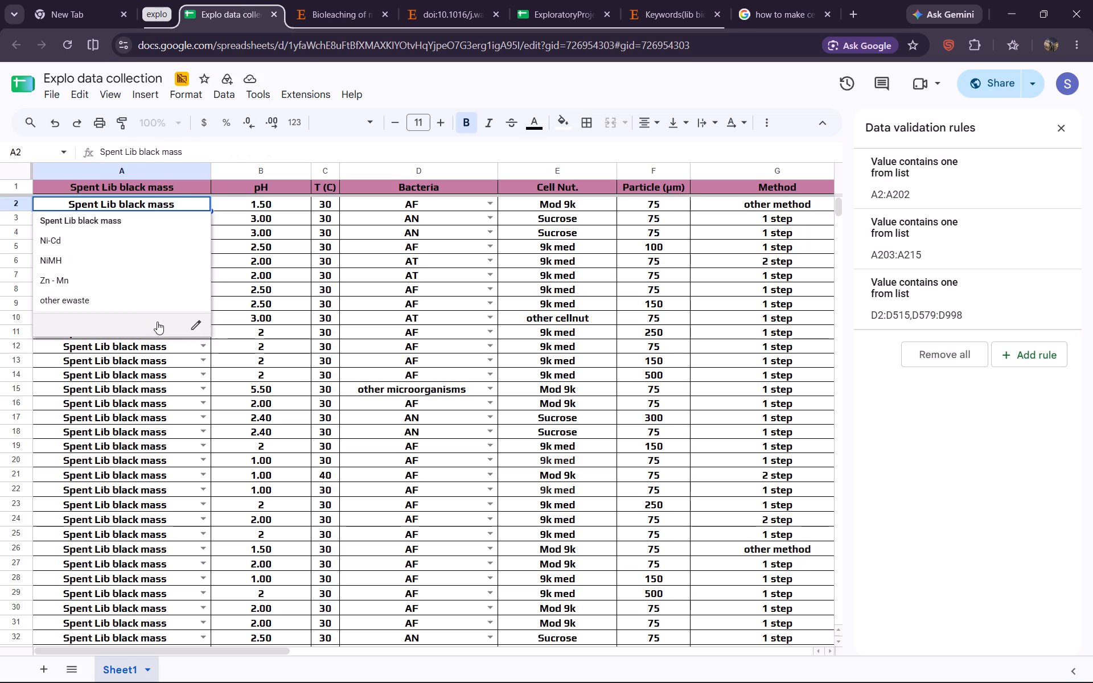
left_click(161, 325)
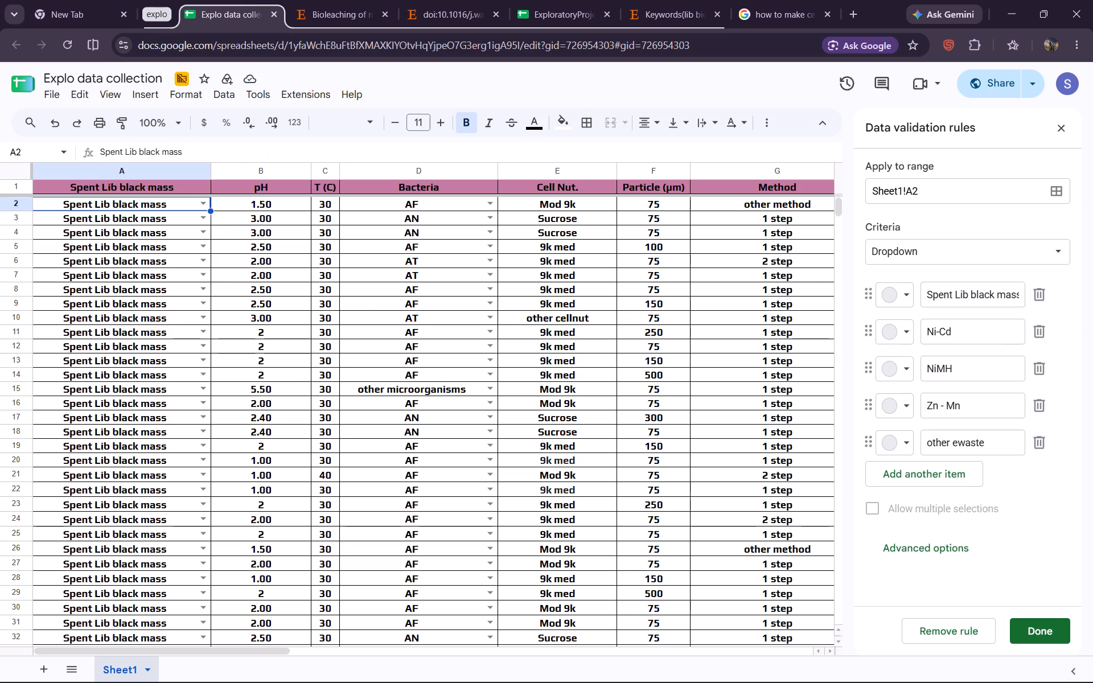
left_click(996, 295)
key("Right")
key("Right")
key("Right")
key("Right")
key("Right")
key("Right")
key("Right")
key("Right")
key("Right")
key("Right")
key("Right")
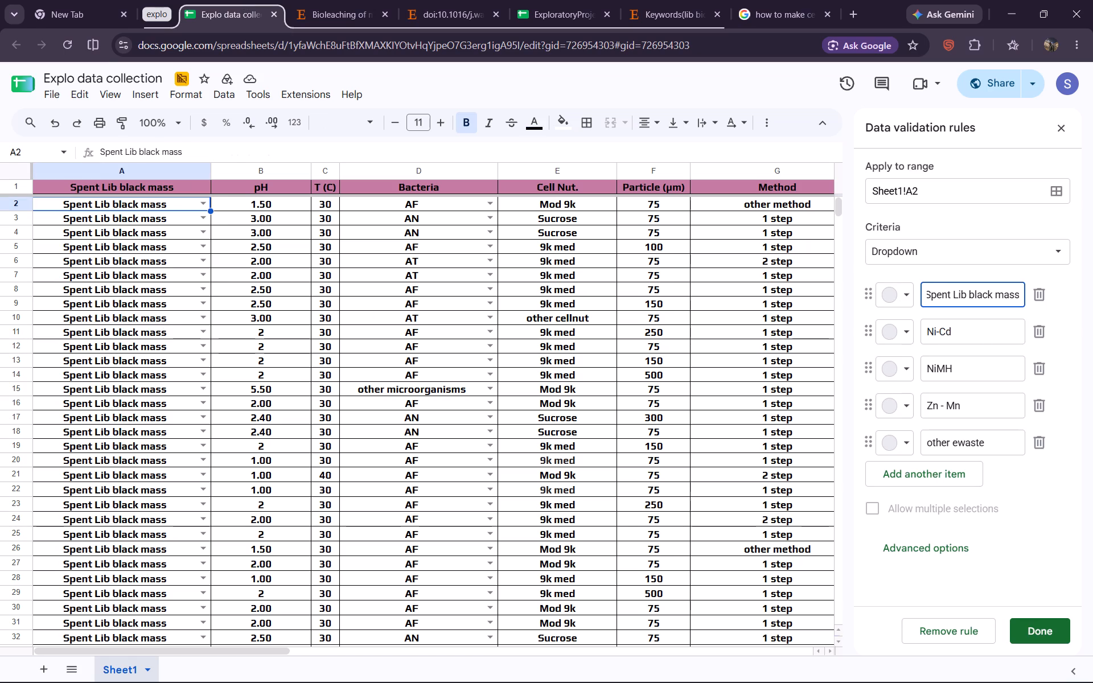
key("BackSpace")
key("BackSpace")
key("BackSpace")
key("BackSpace")
key("BackSpace")
key("BackSpace")
key("BackSpace")
key("BackSpace")
key("BackSpace")
key("BackSpace")
key("BackSpace")
left_click(1043, 637)
left_click(654, 413)
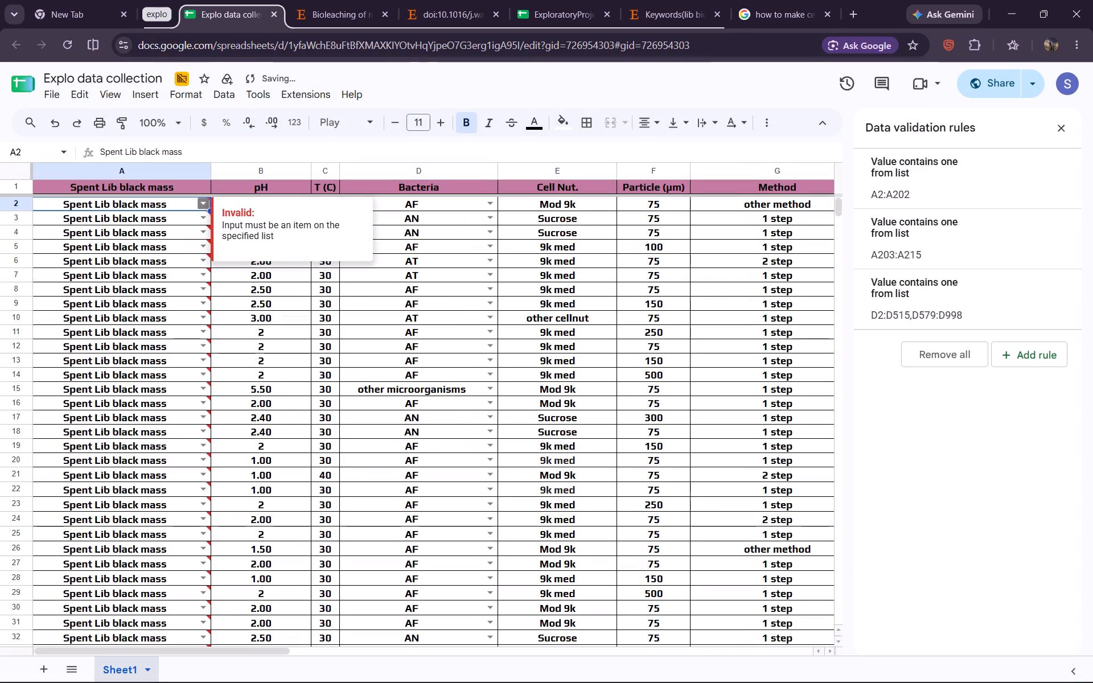
Set the material in cell A2 to Spent Lib from its dropdown options.
left_click(207, 205)
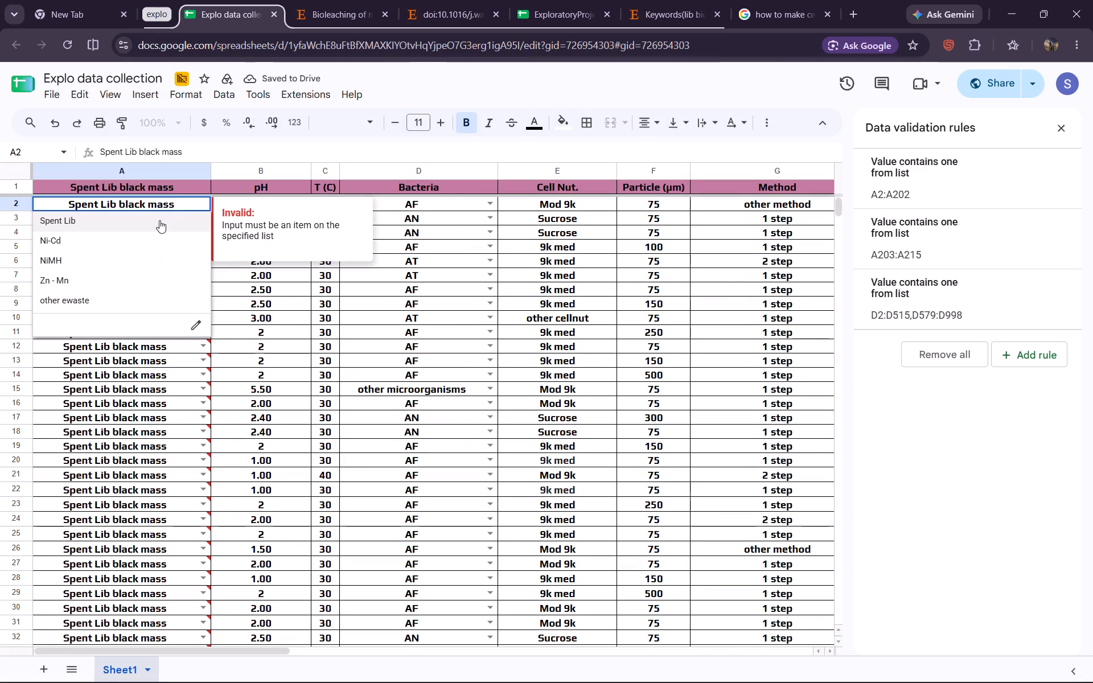
left_click(159, 220)
left_click(205, 208)
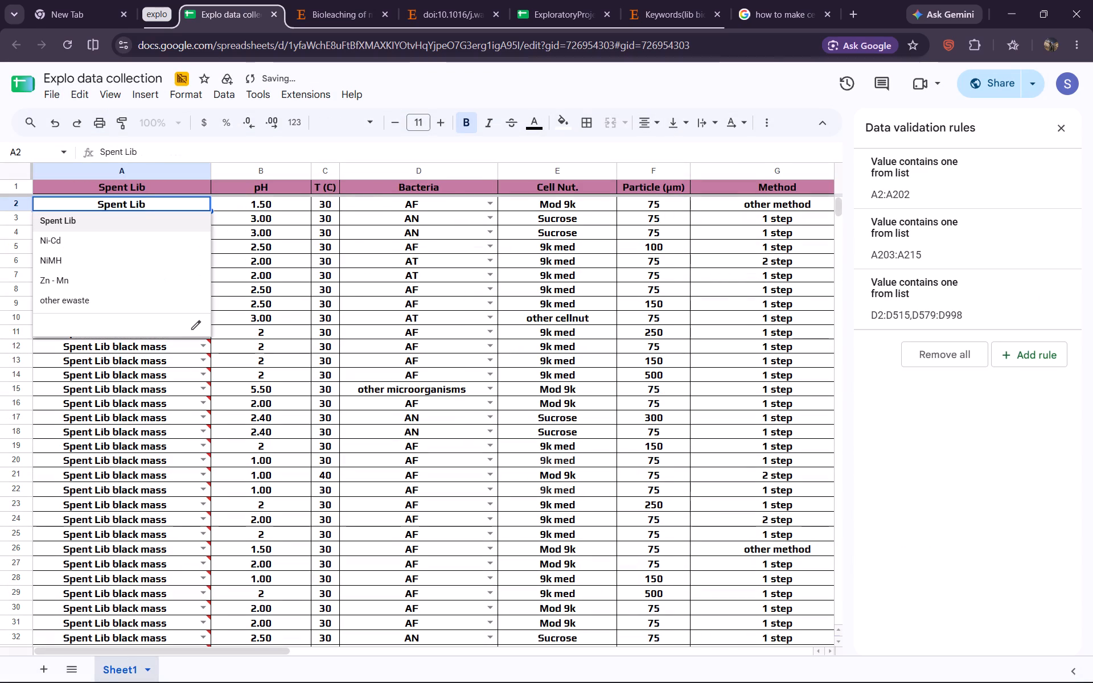
left_click(205, 208)
left_click(219, 221)
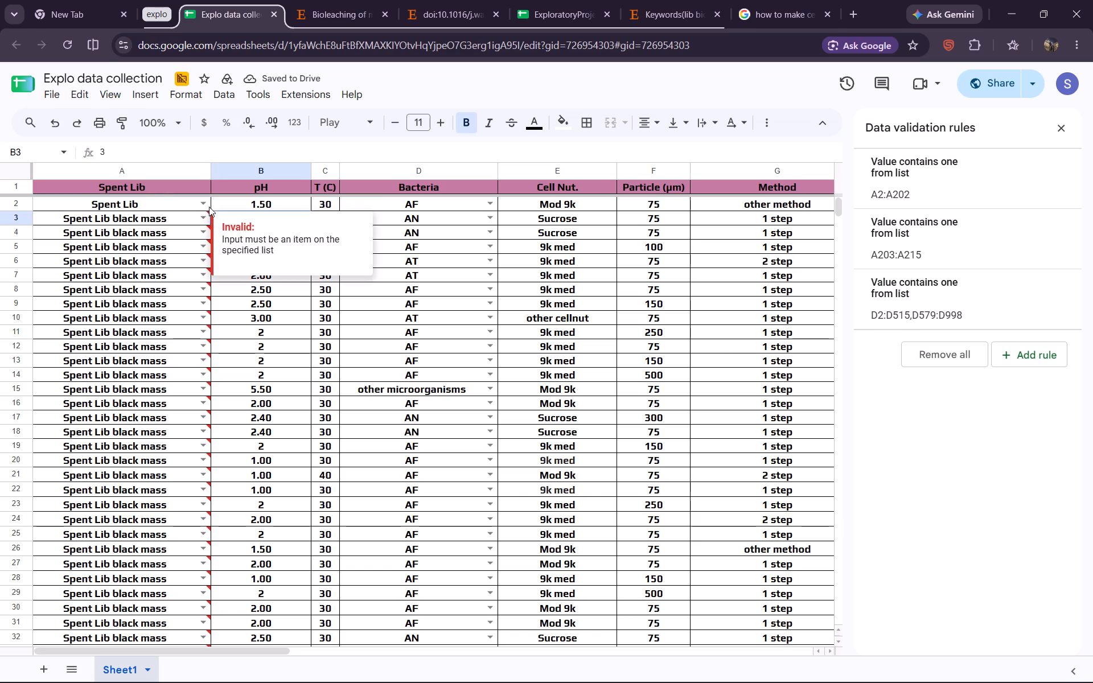
Fill Spent Lib from A2 down through A202, replacing the Spent Lib black mass entries and stopping before the other ewaste rows.
left_click(141, 201)
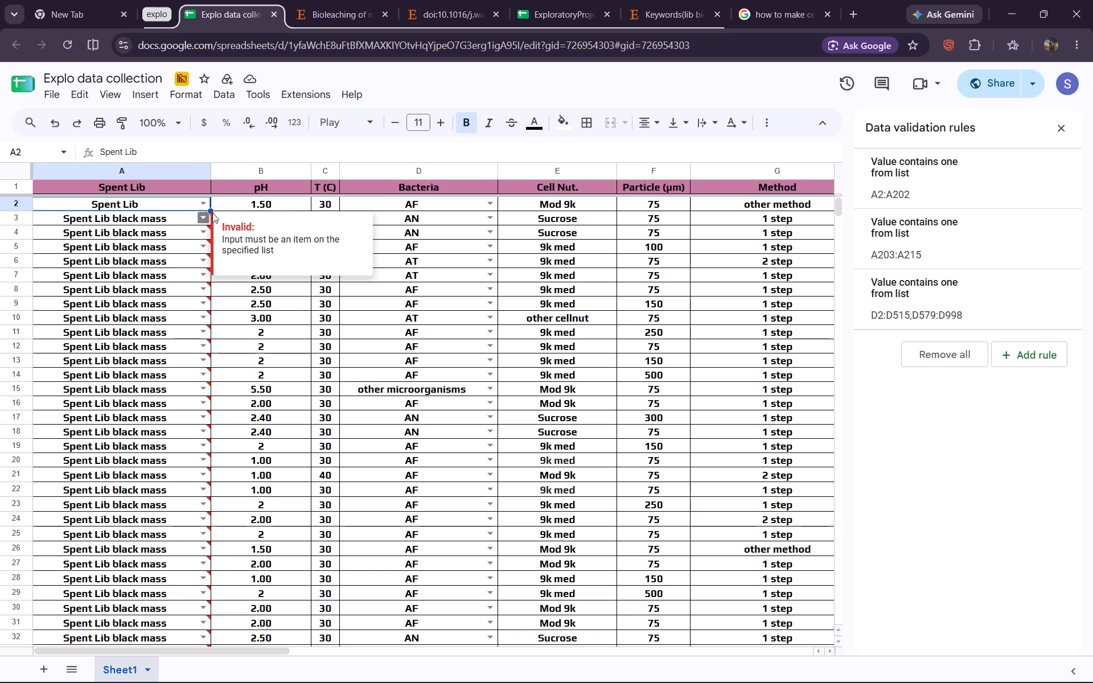
left_click_drag(211, 209, 192, 509)
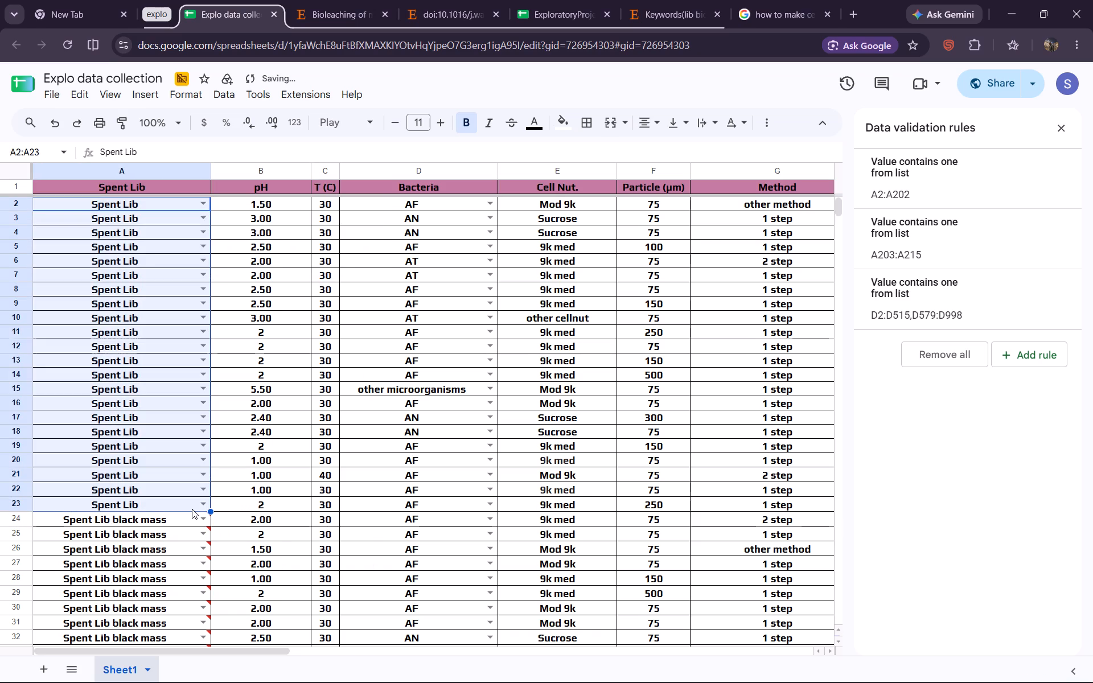
left_click_drag(209, 510, 212, 554)
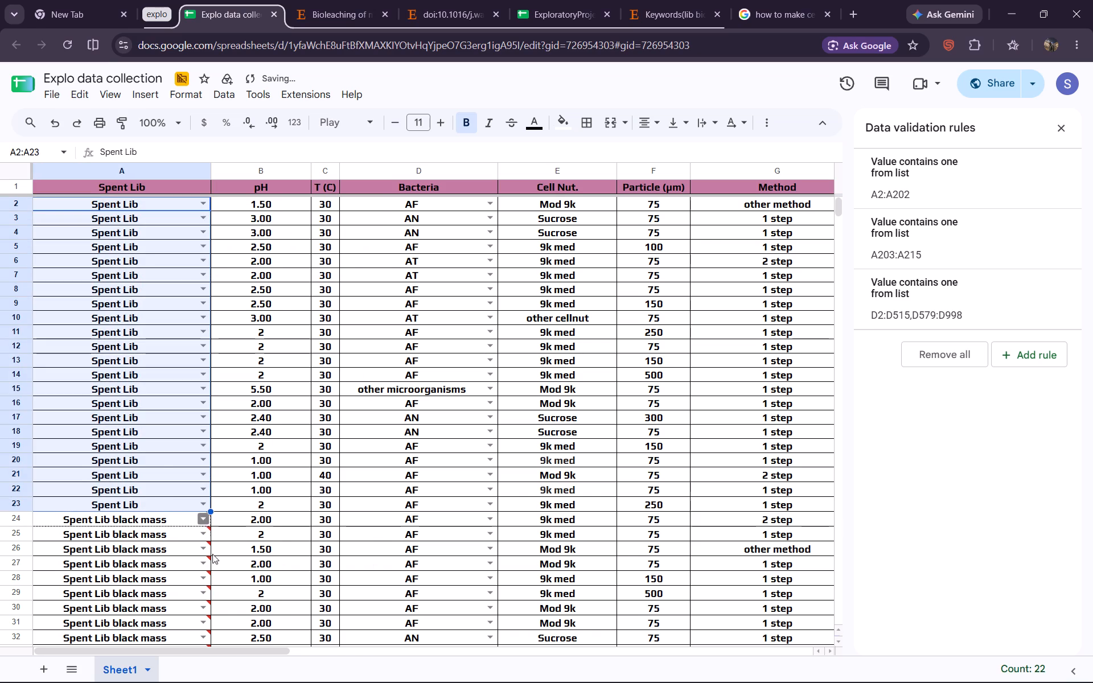
left_click_drag(212, 554, 214, 682)
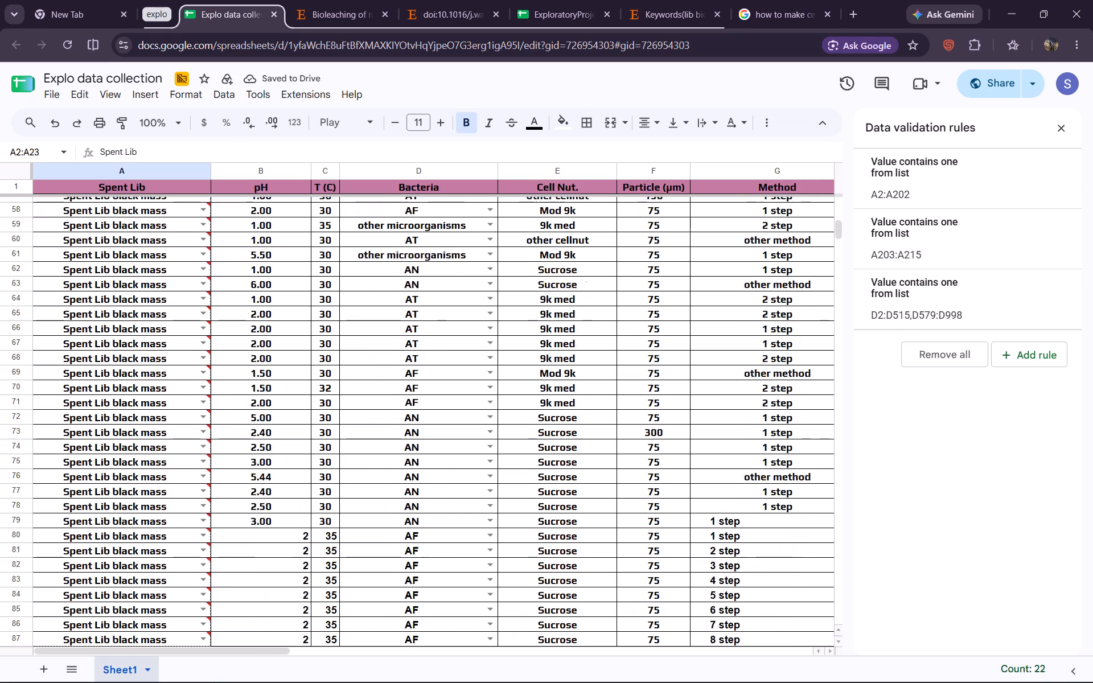
left_click_drag(214, 682, 215, 682)
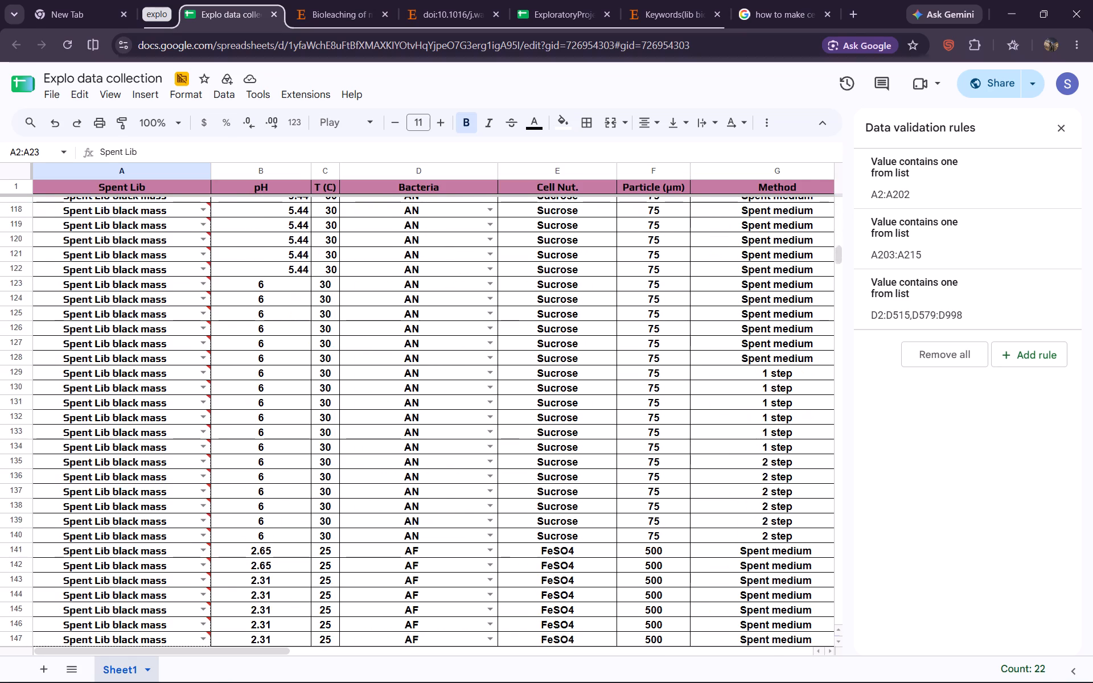
left_click_drag(215, 682, 210, 678)
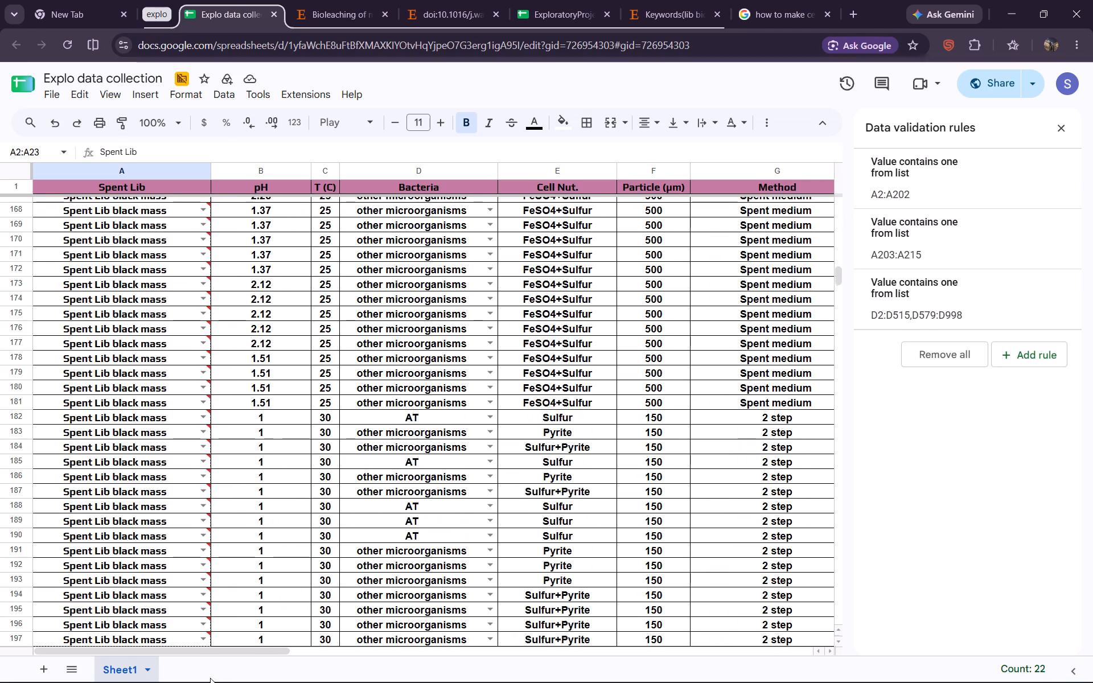
left_click_drag(210, 678, 195, 433)
left_click(292, 471)
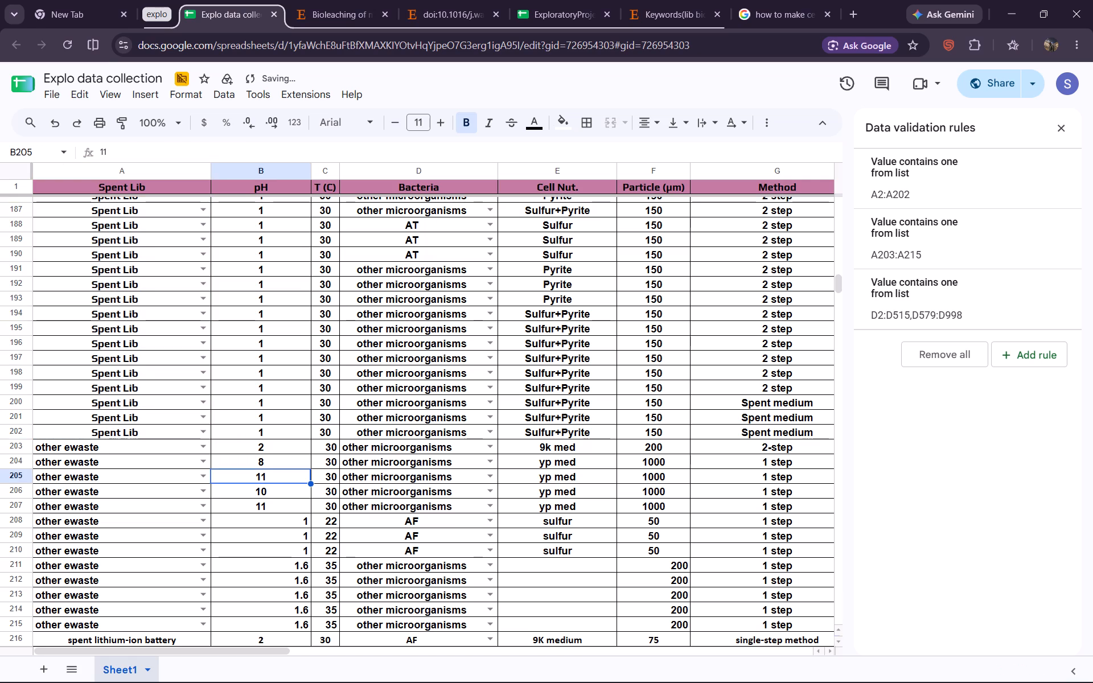
Save the spreadsheet and close the browser window.
key("ctrl+s")
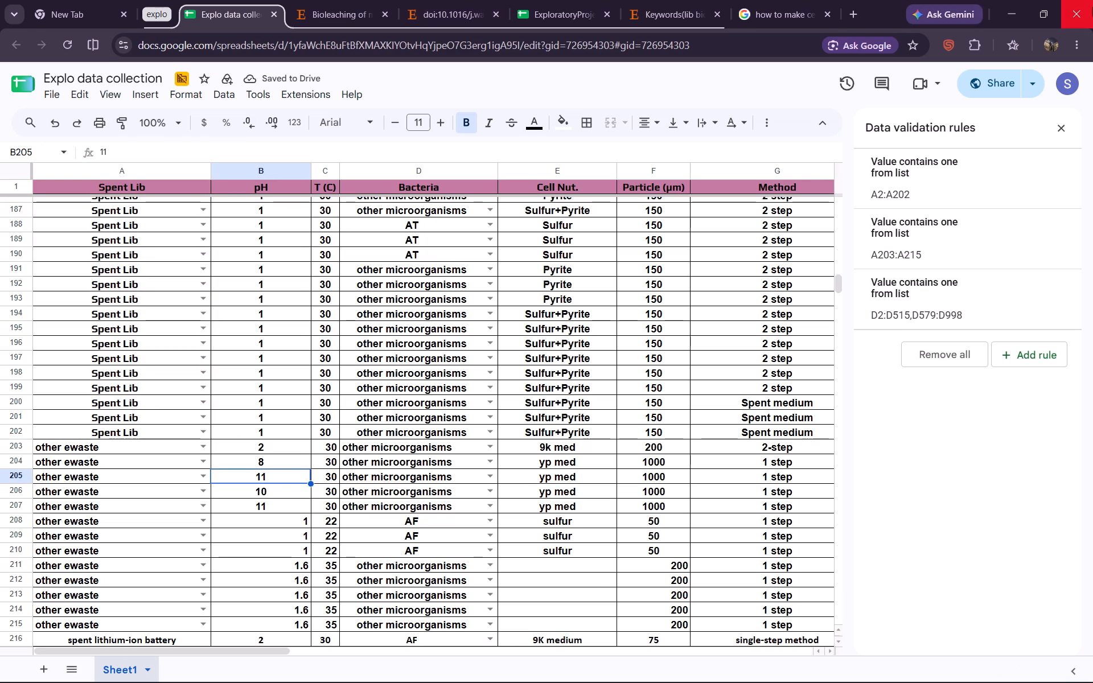
left_click(1092, 7)
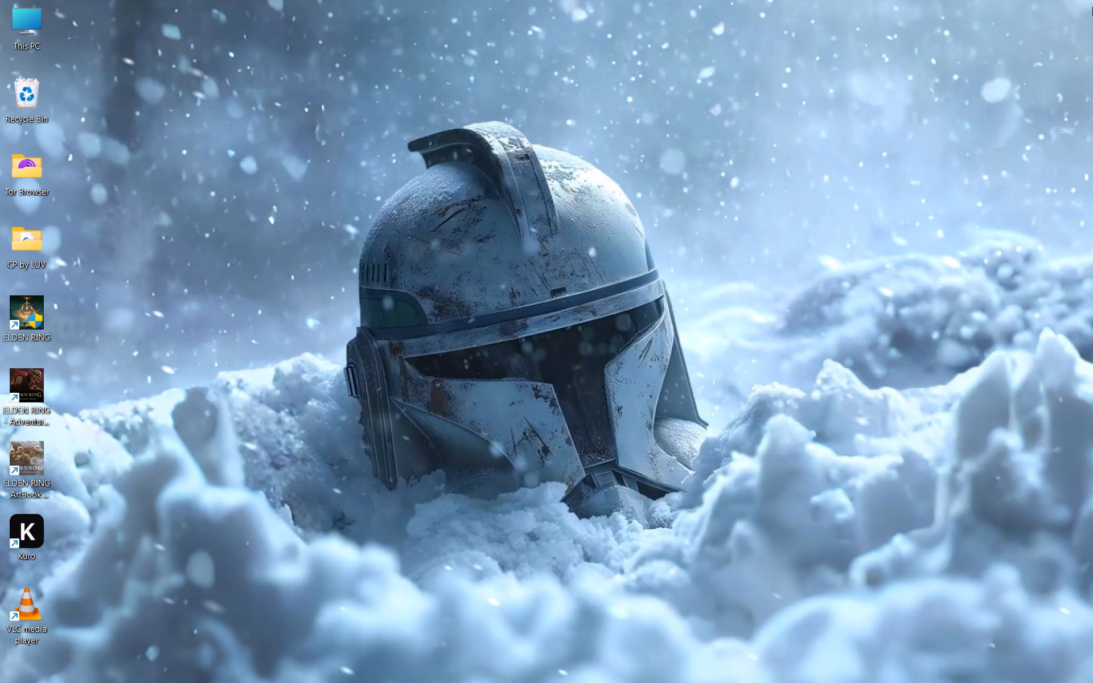